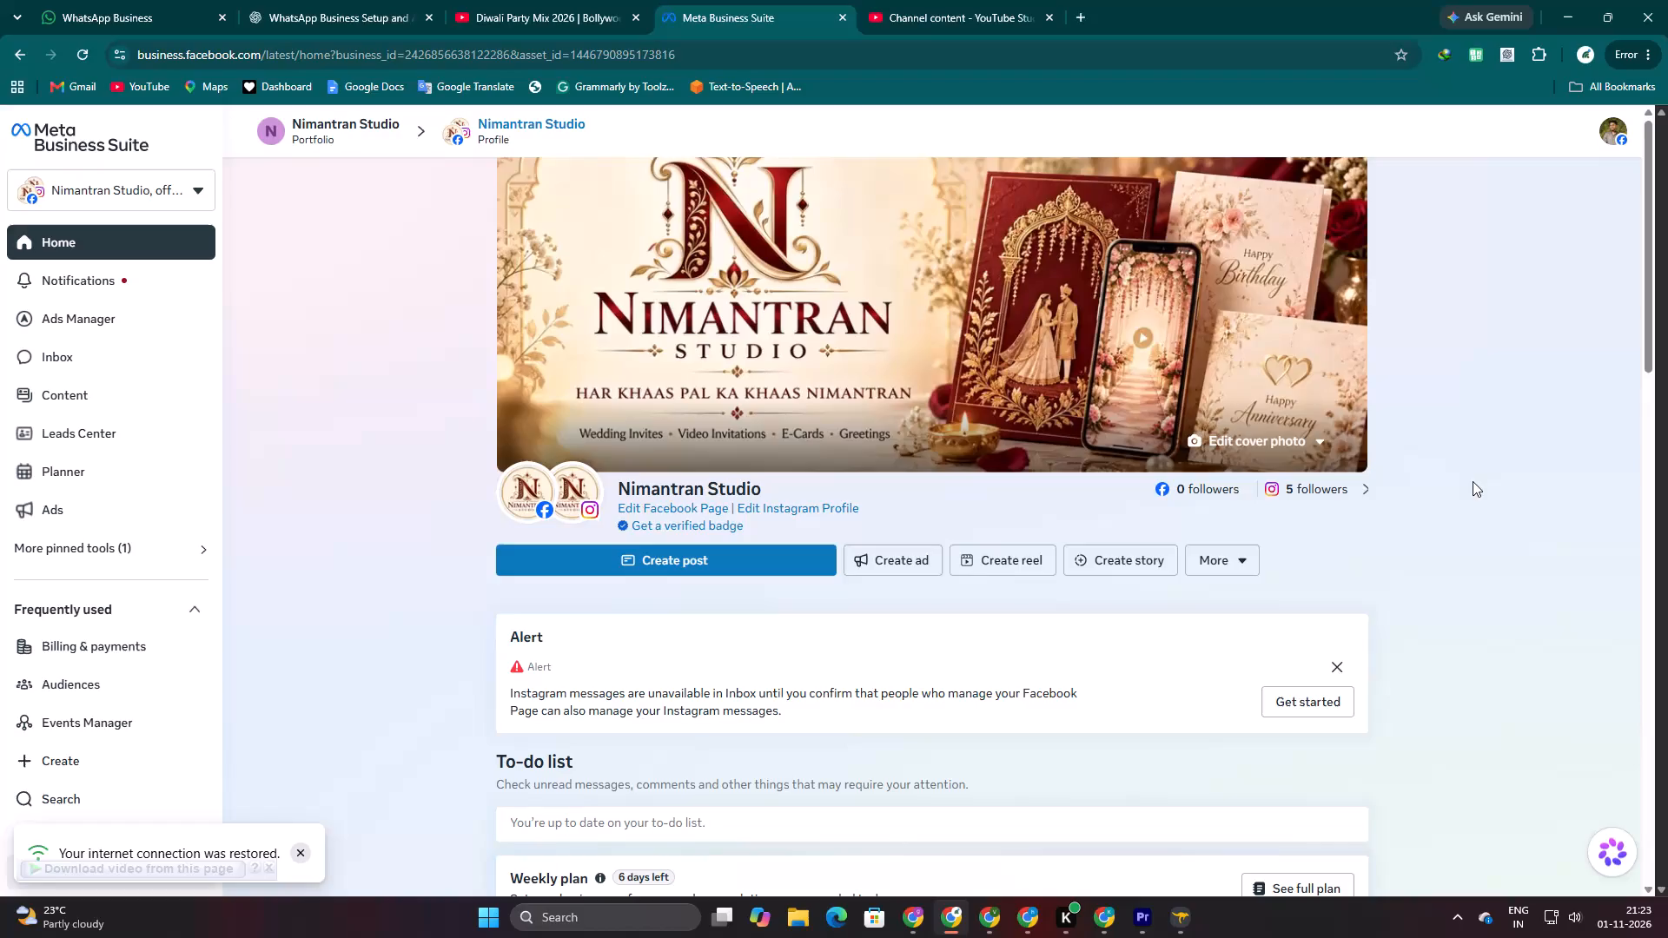
Check the Shorts and Videos lists in the Fixora channel's YouTube Studio content page.
left_click(1007, 0)
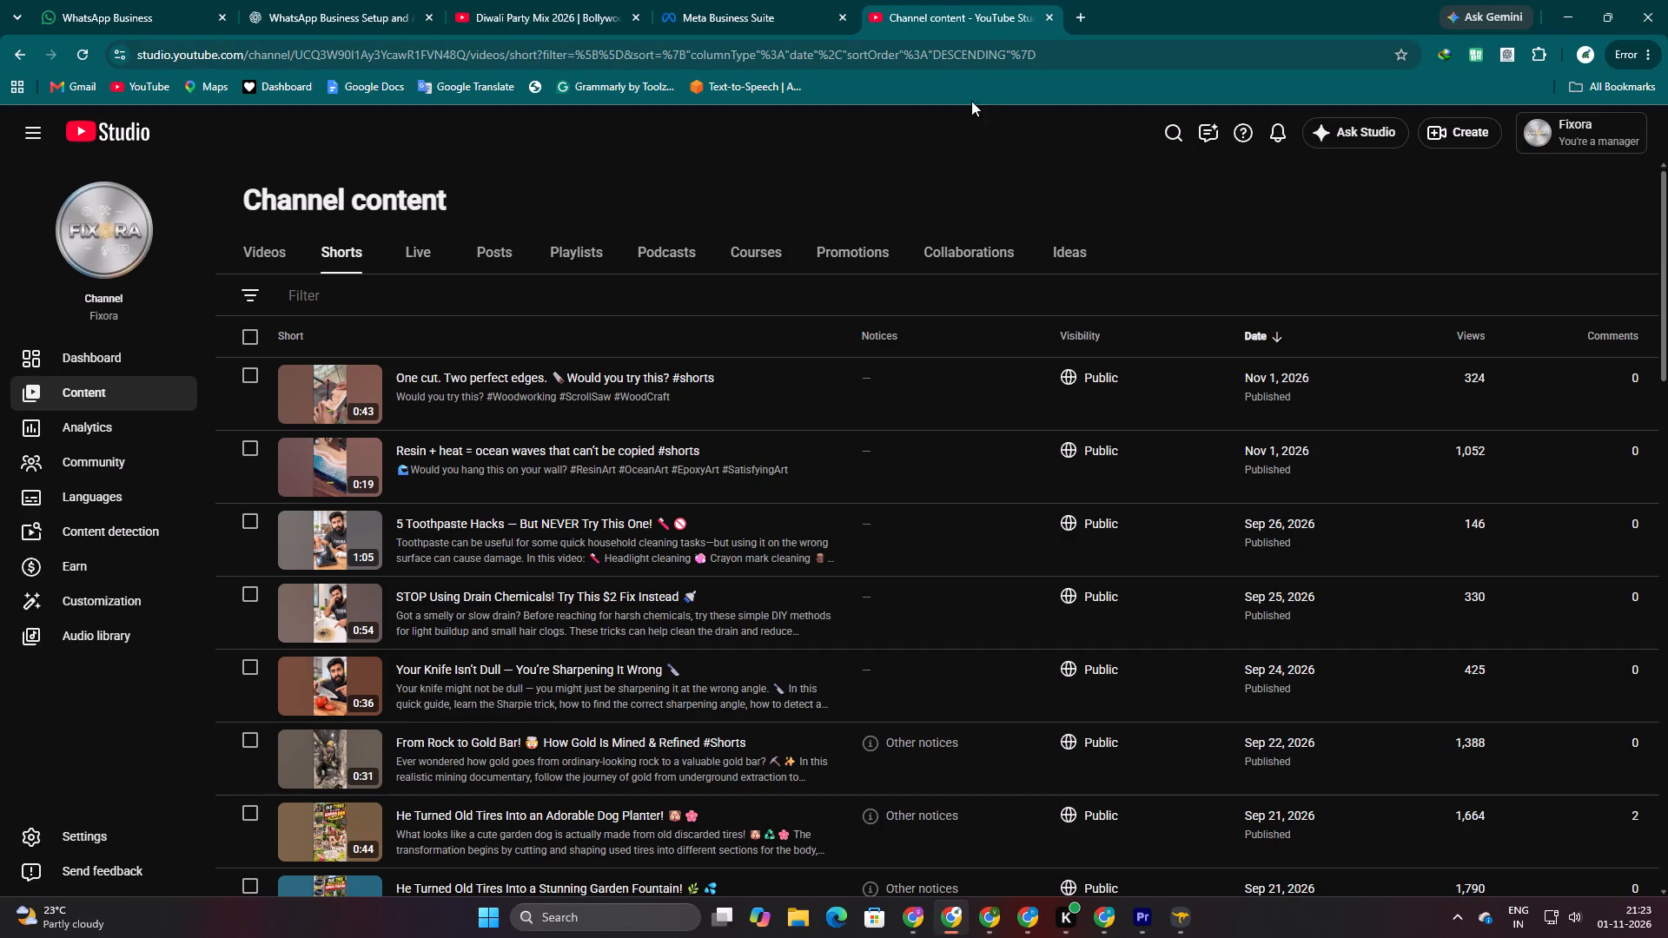
left_click(763, 261)
left_click(323, 253)
left_click(257, 247)
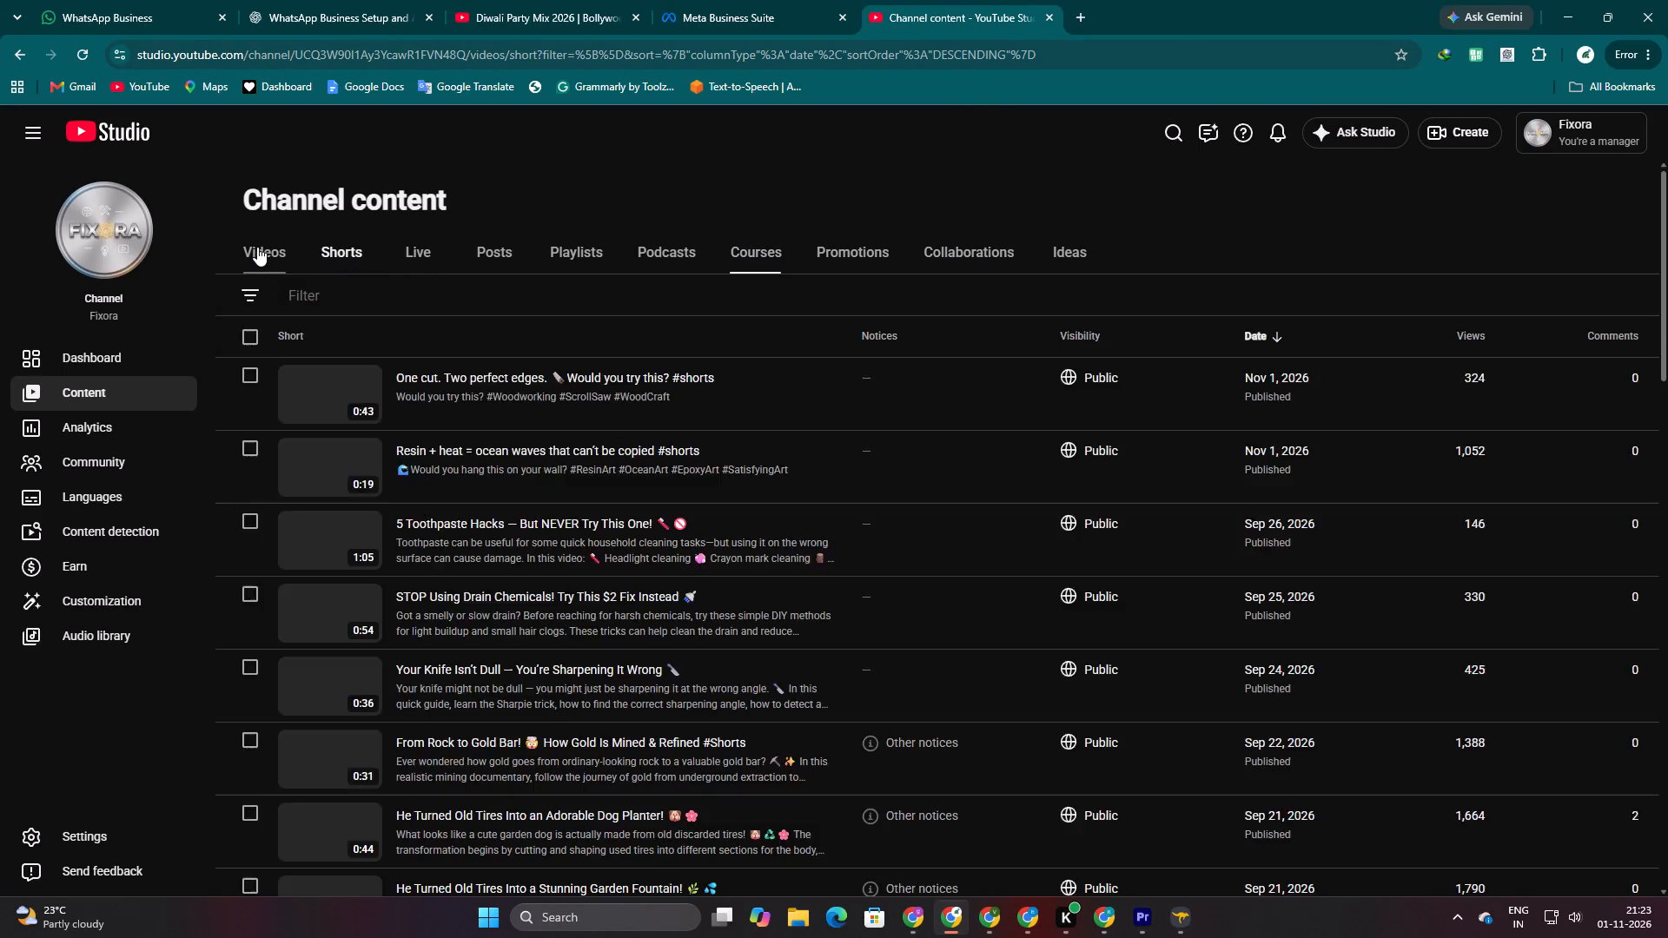
left_click(903, 171)
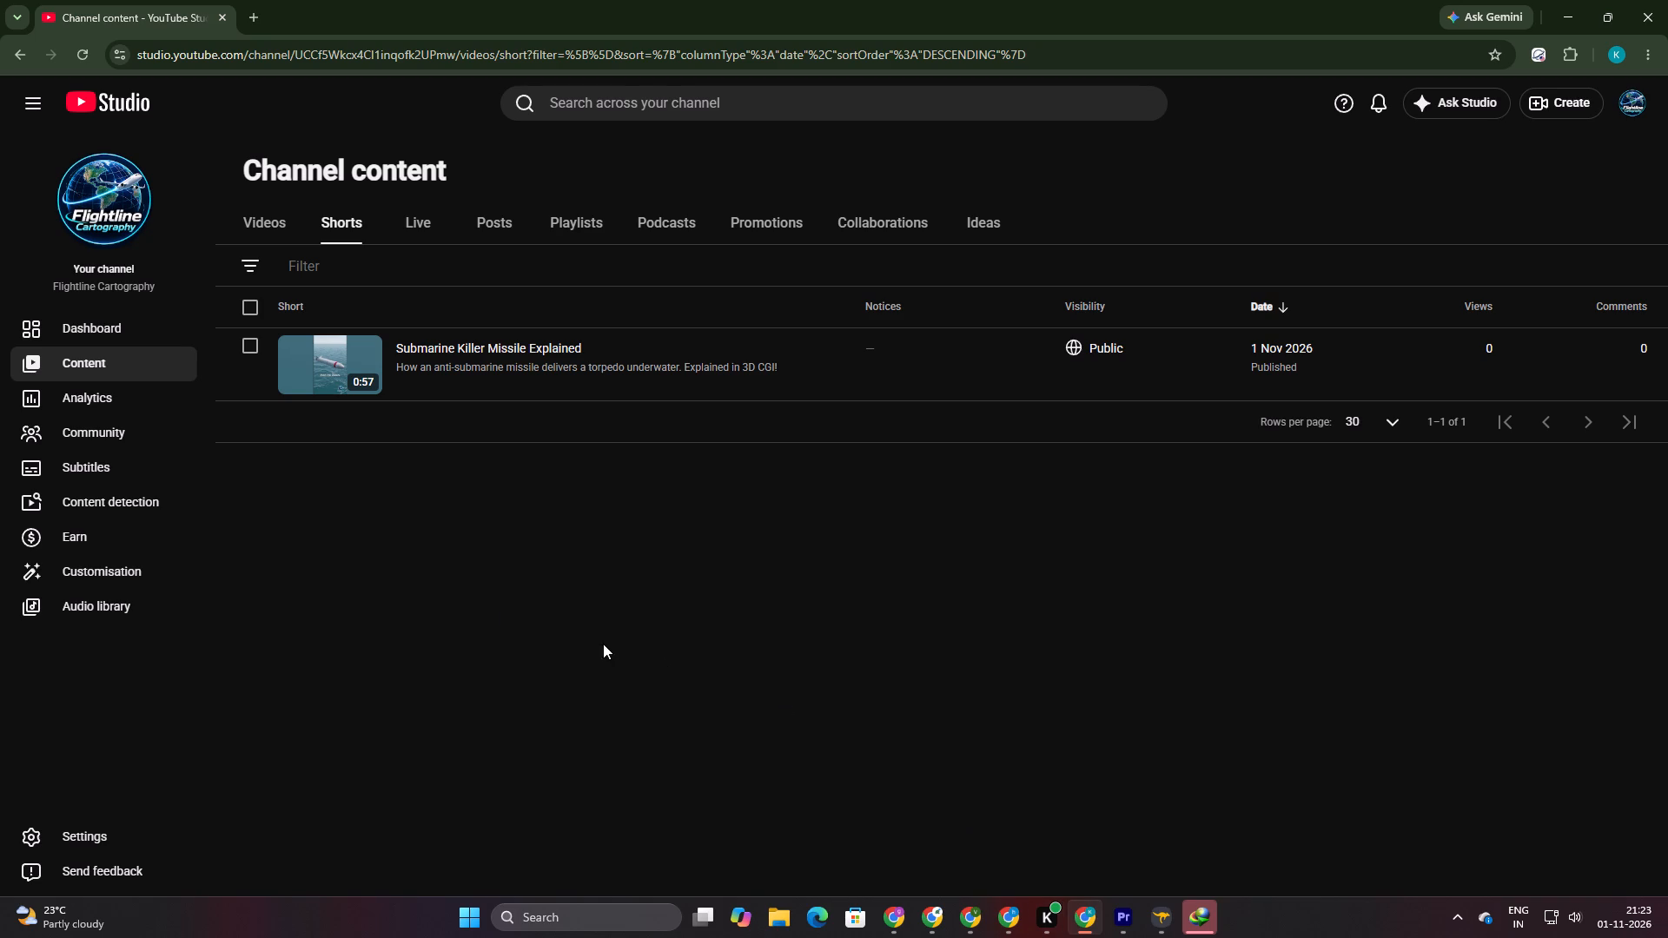
left_click(498, 608)
left_click(158, 332)
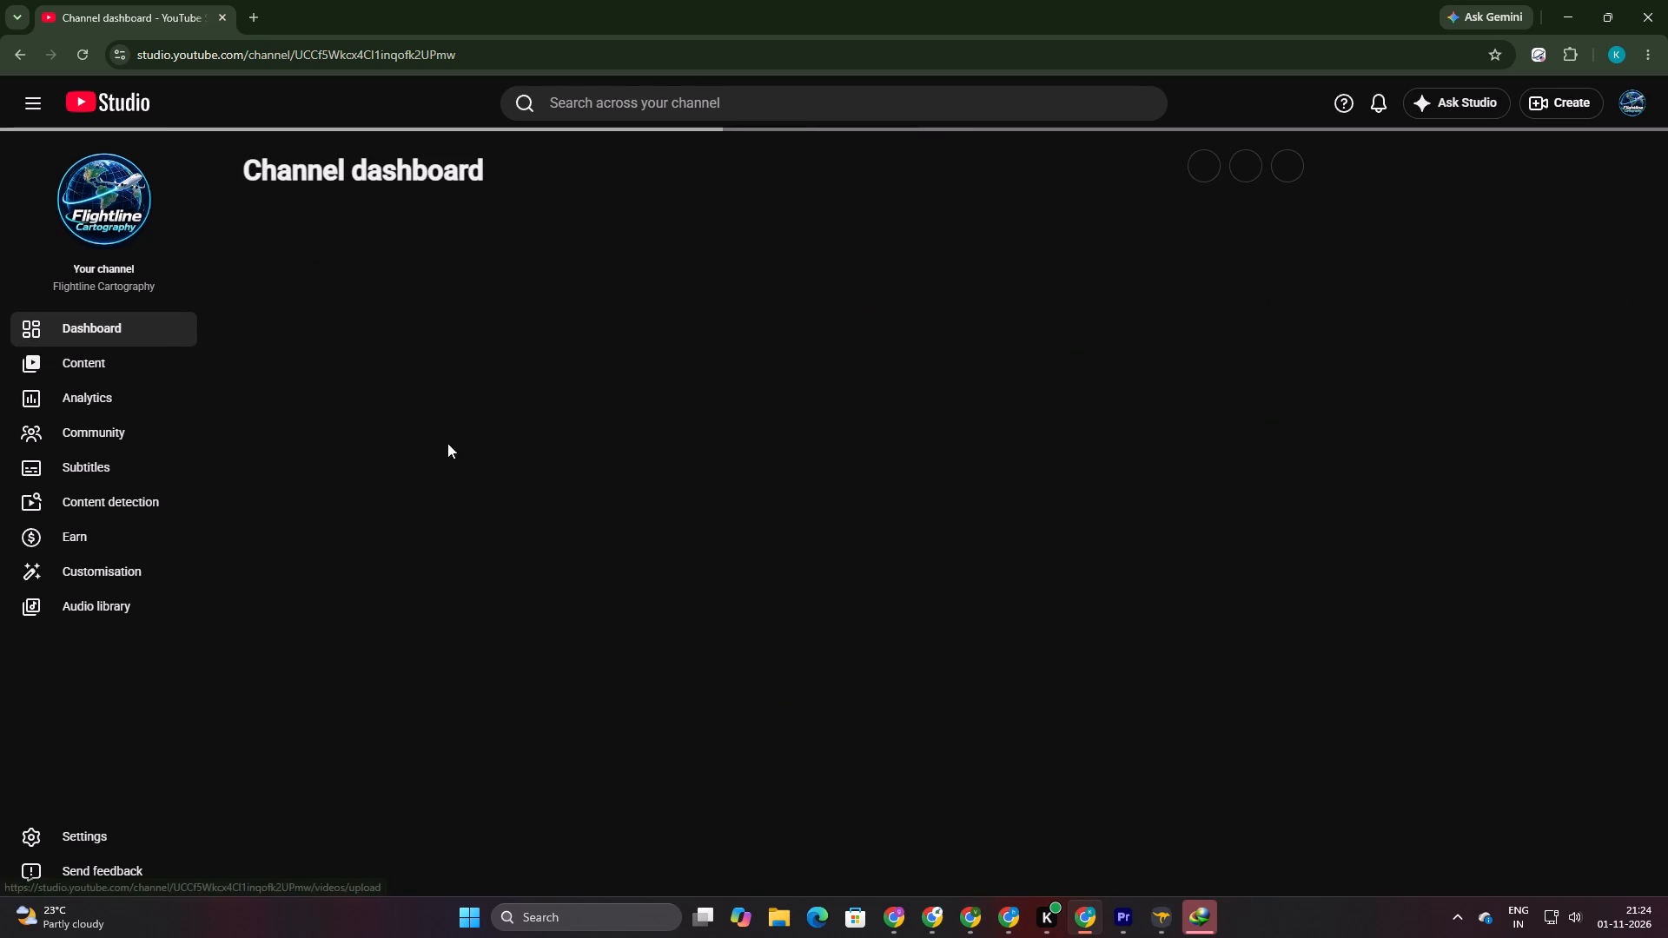
left_click(116, 373)
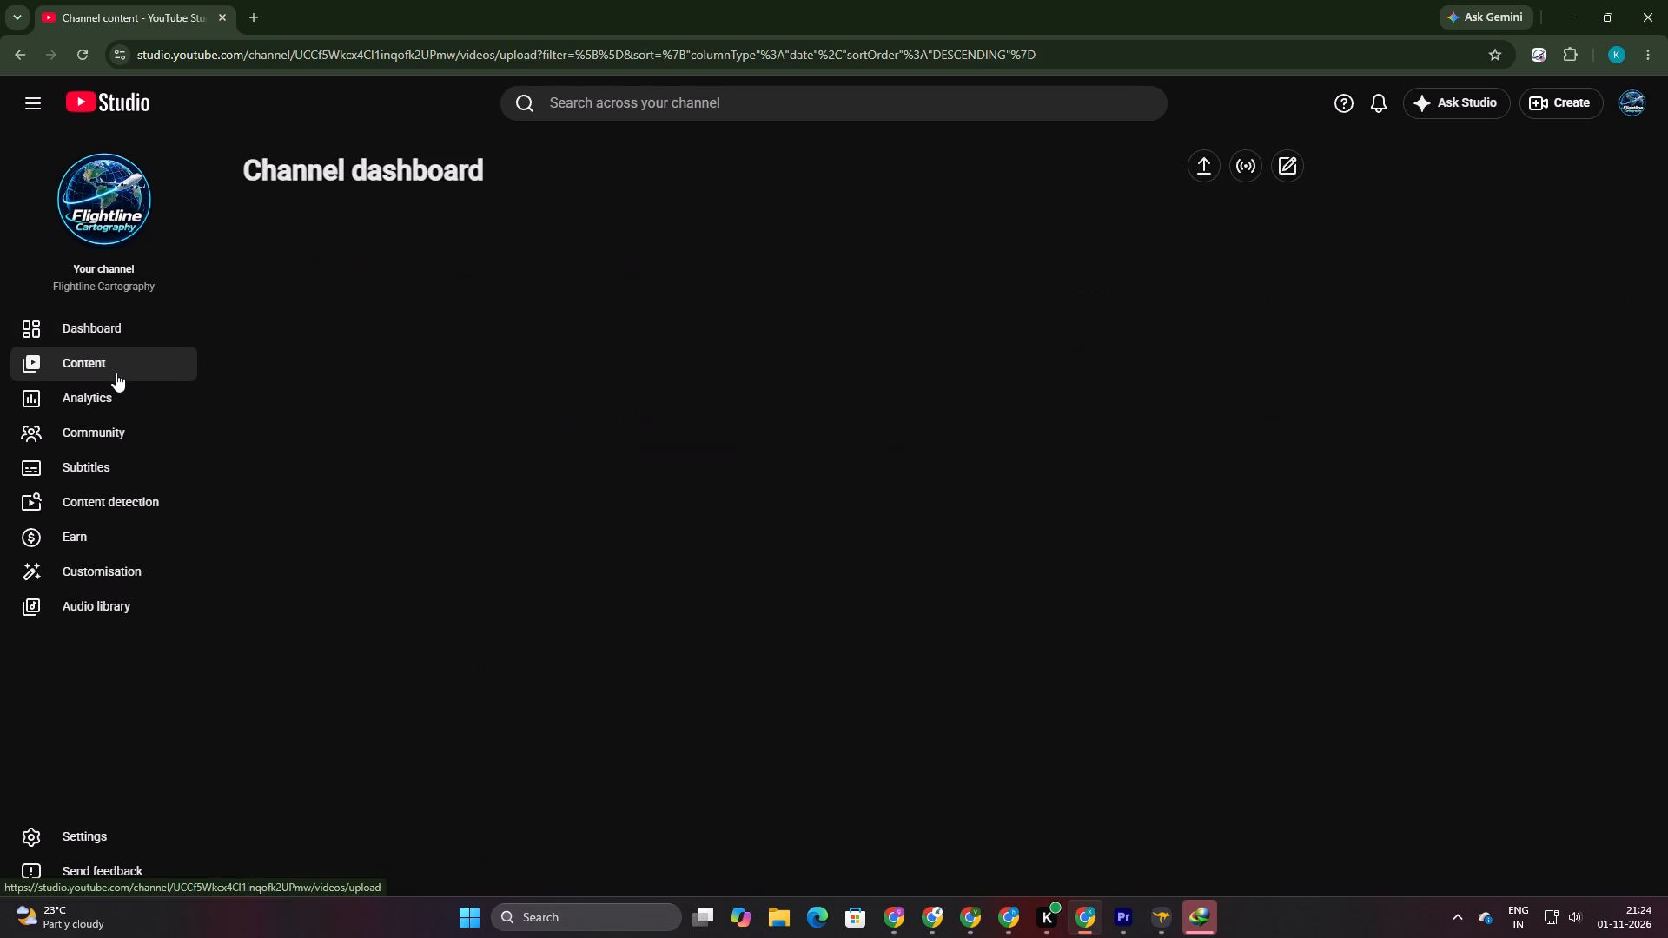
left_click(96, 322)
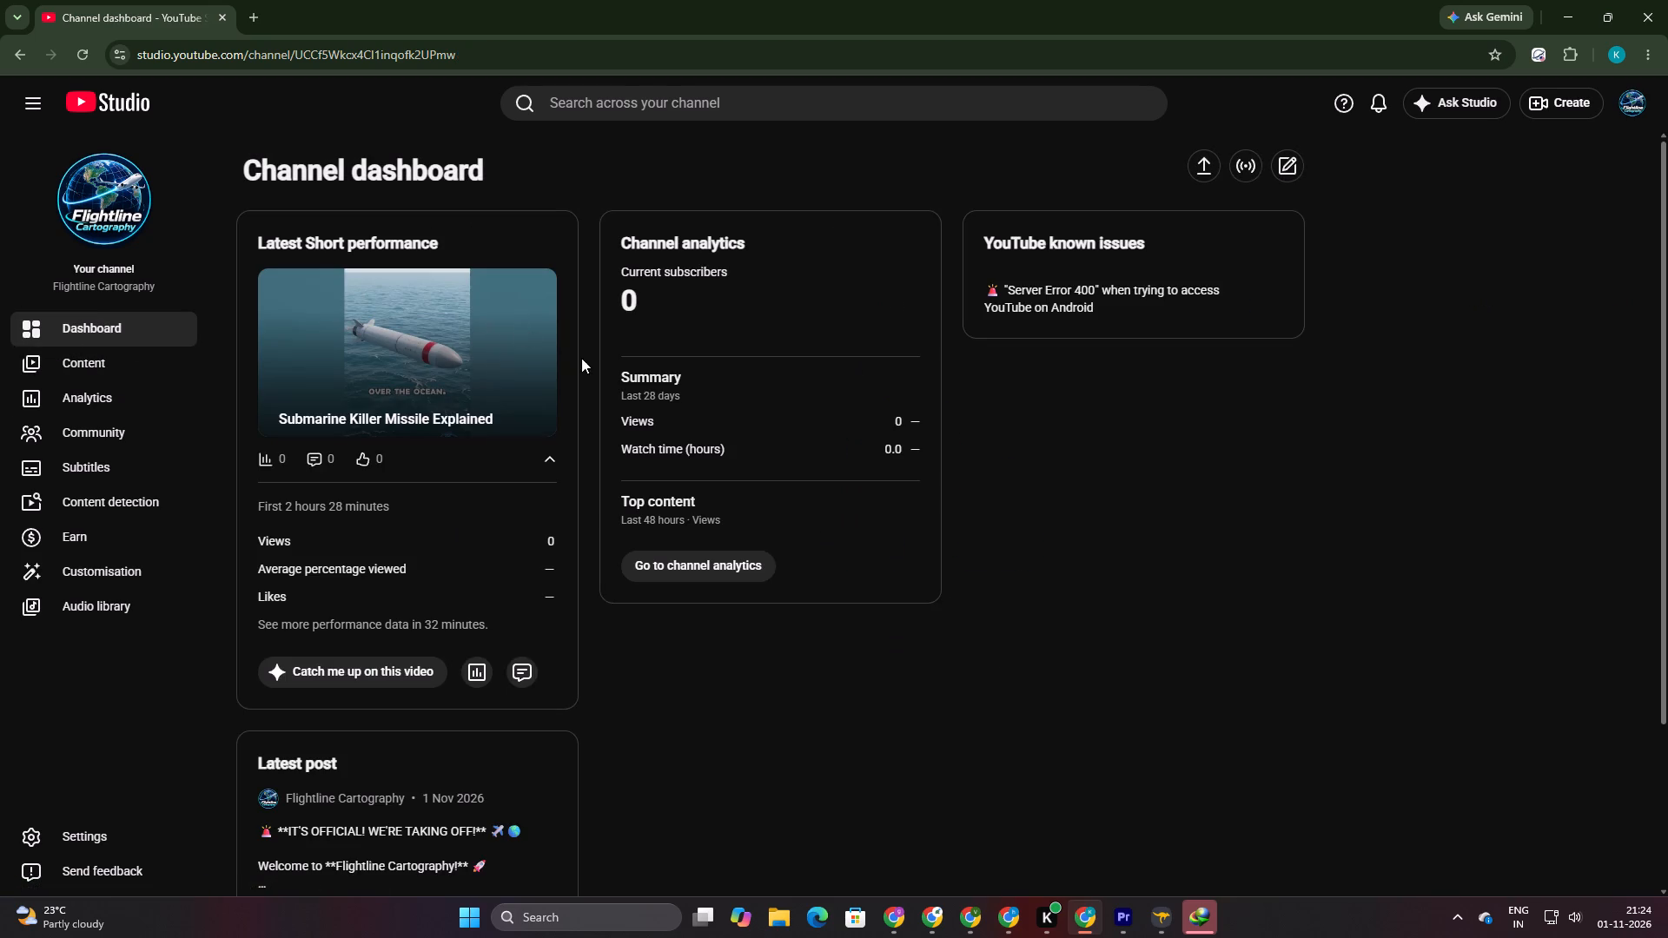
left_click(120, 368)
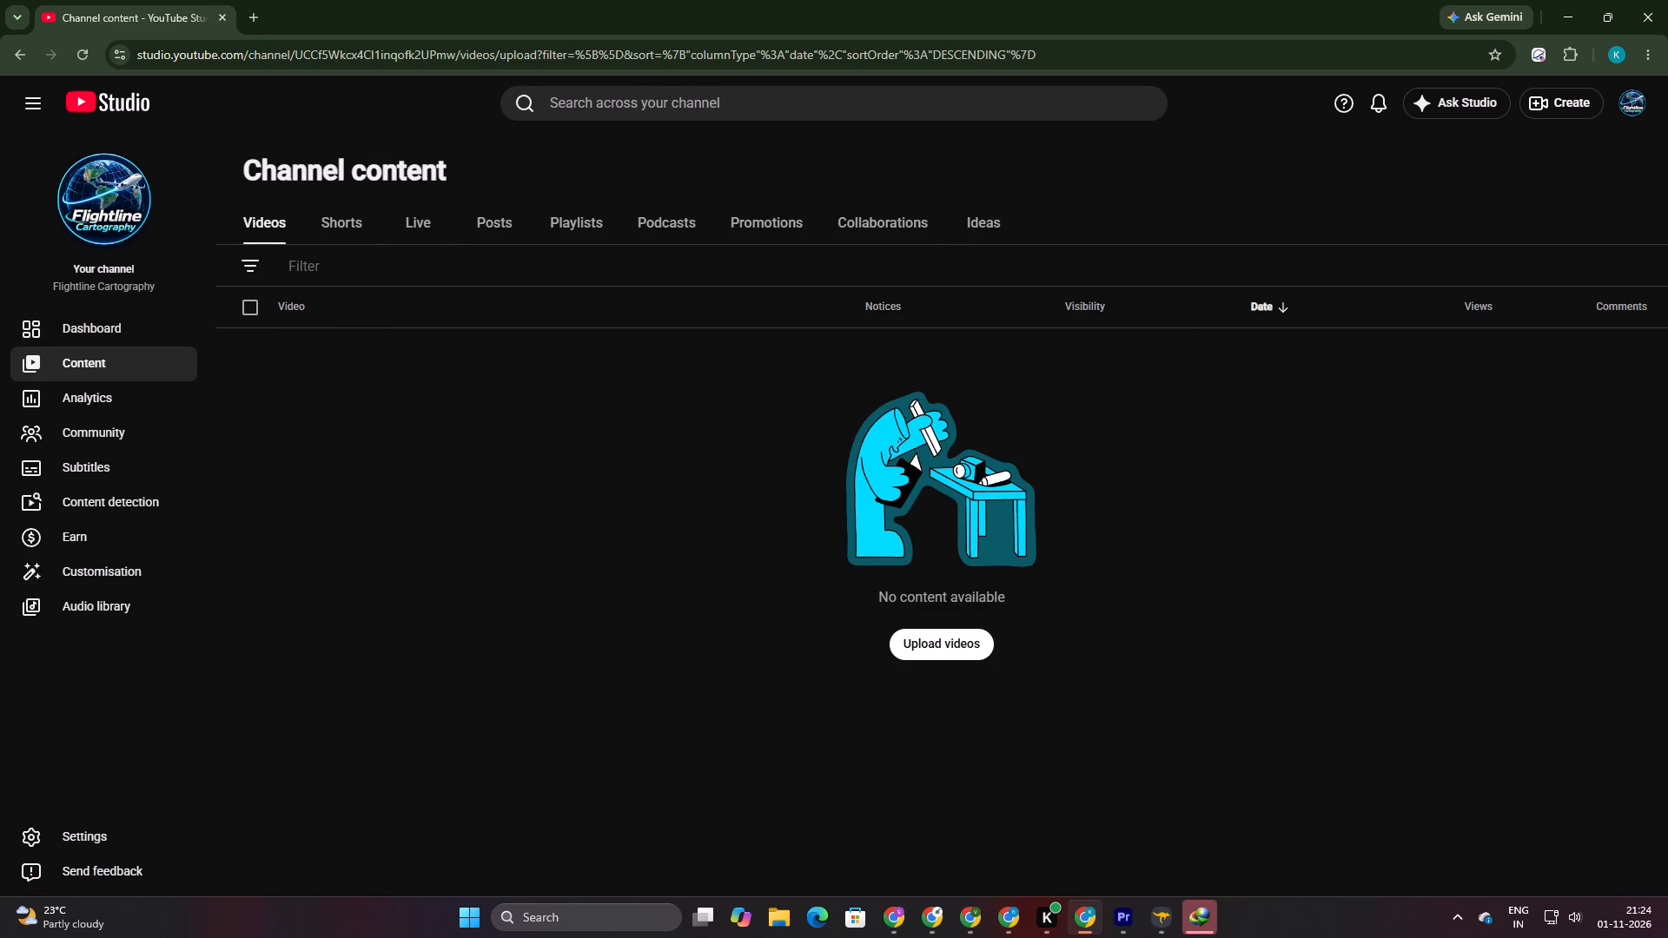
left_click(354, 227)
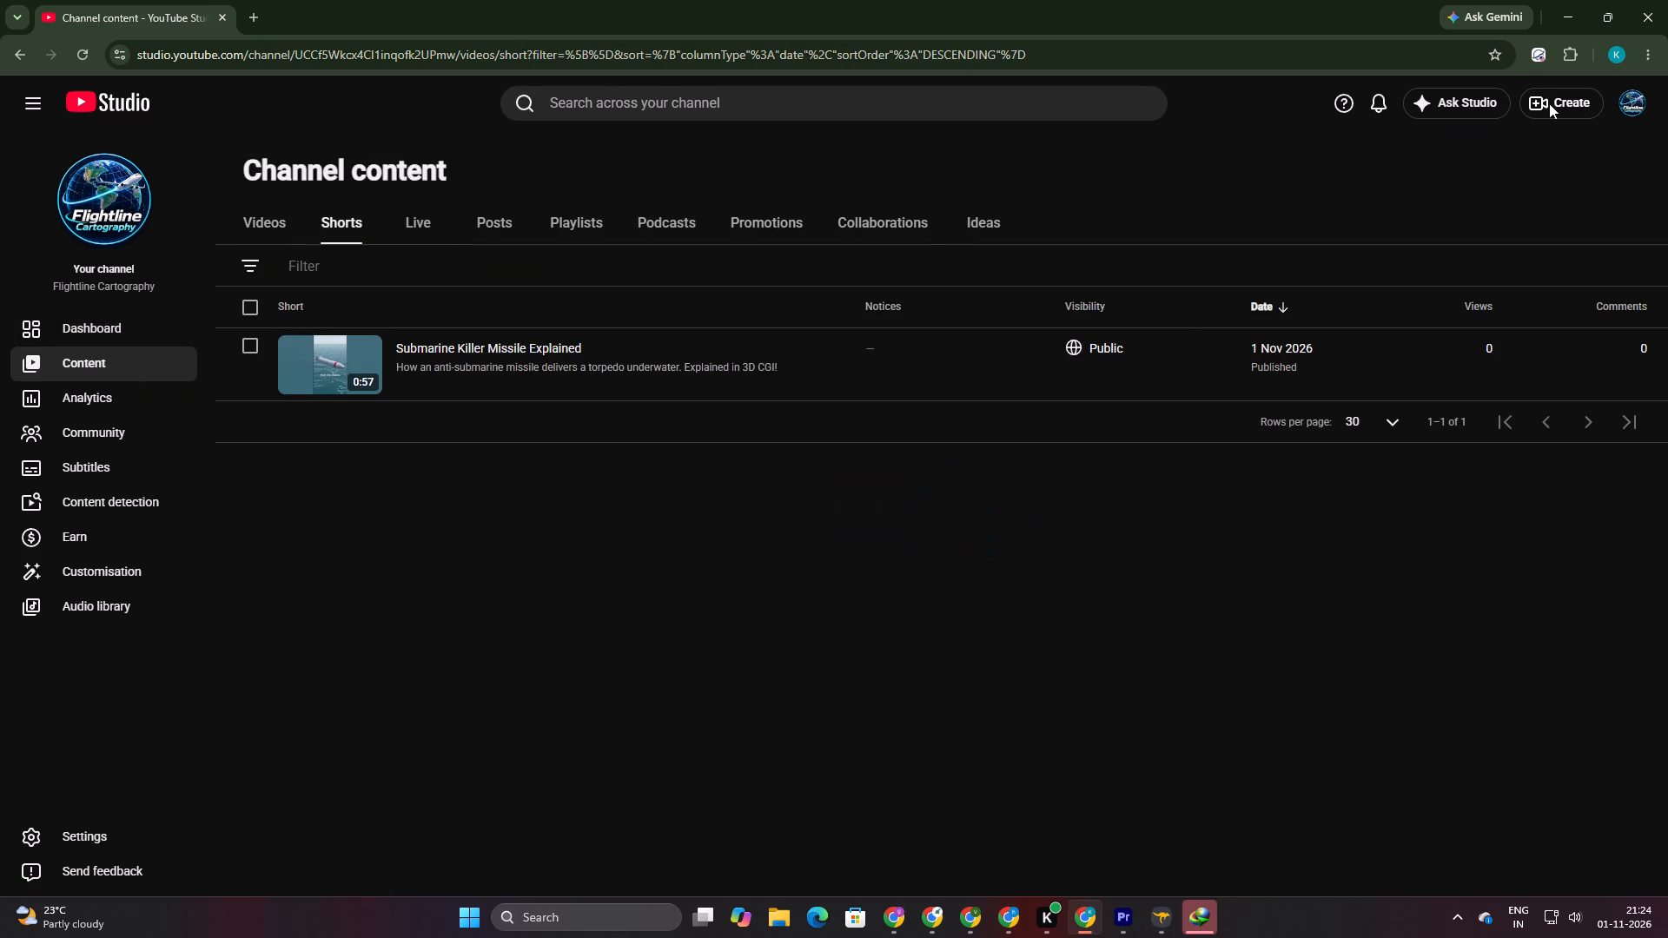
Open the video upload dialog for the Flightline Cartography channel.
left_click(1549, 103)
left_click(1540, 135)
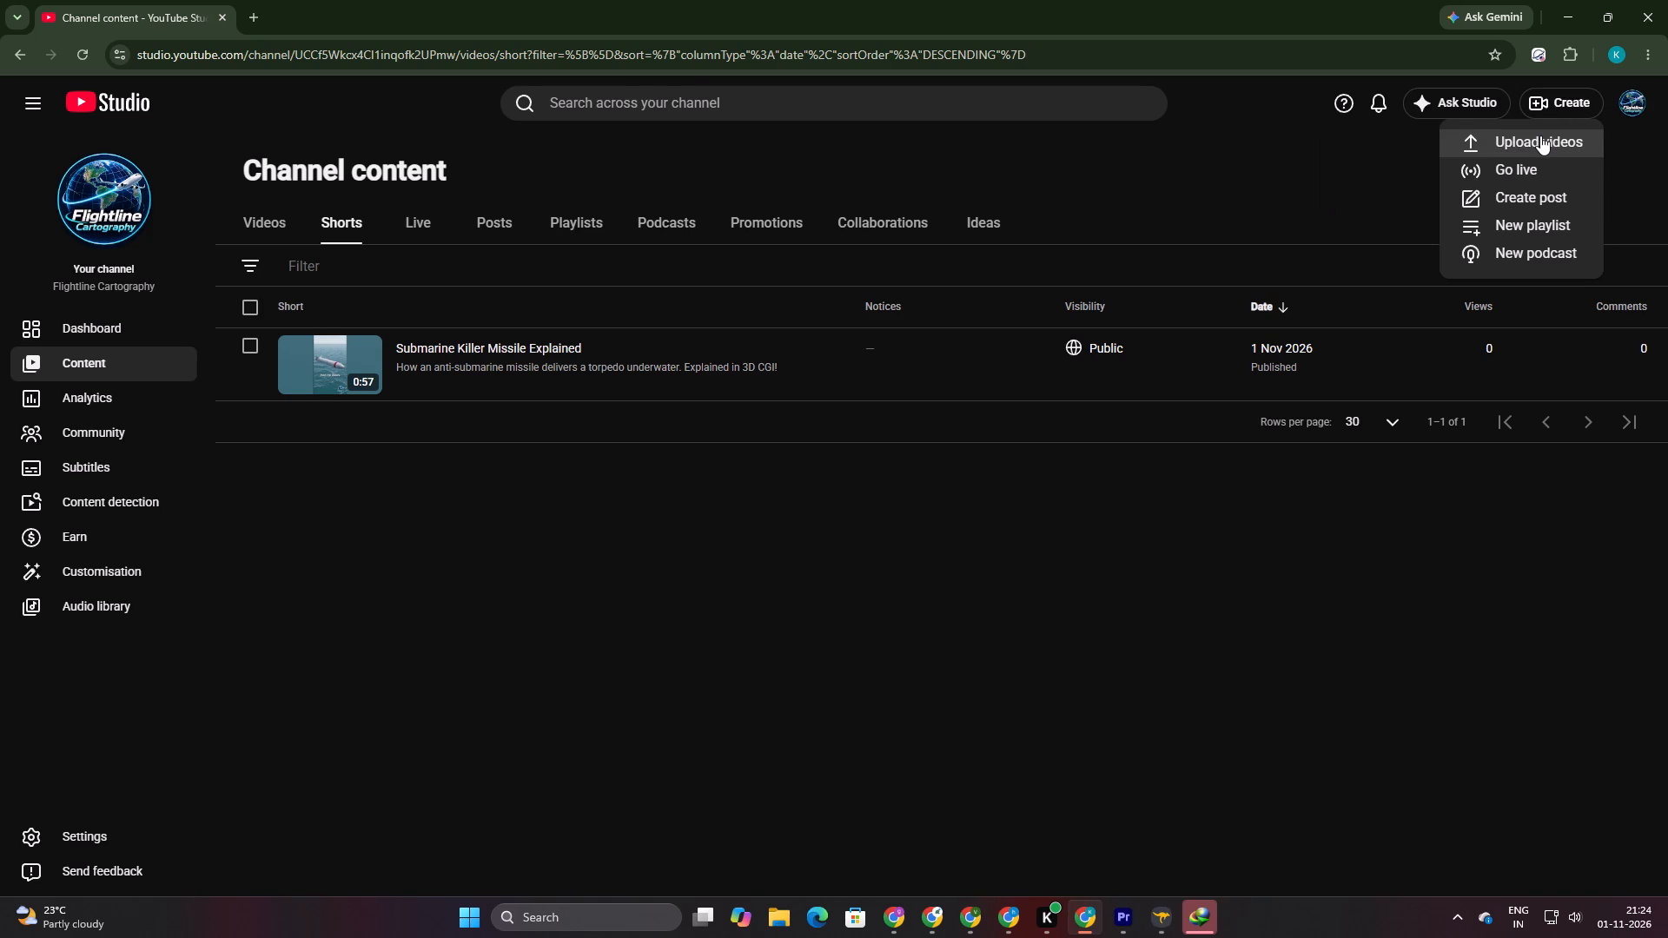
left_click(1369, 731)
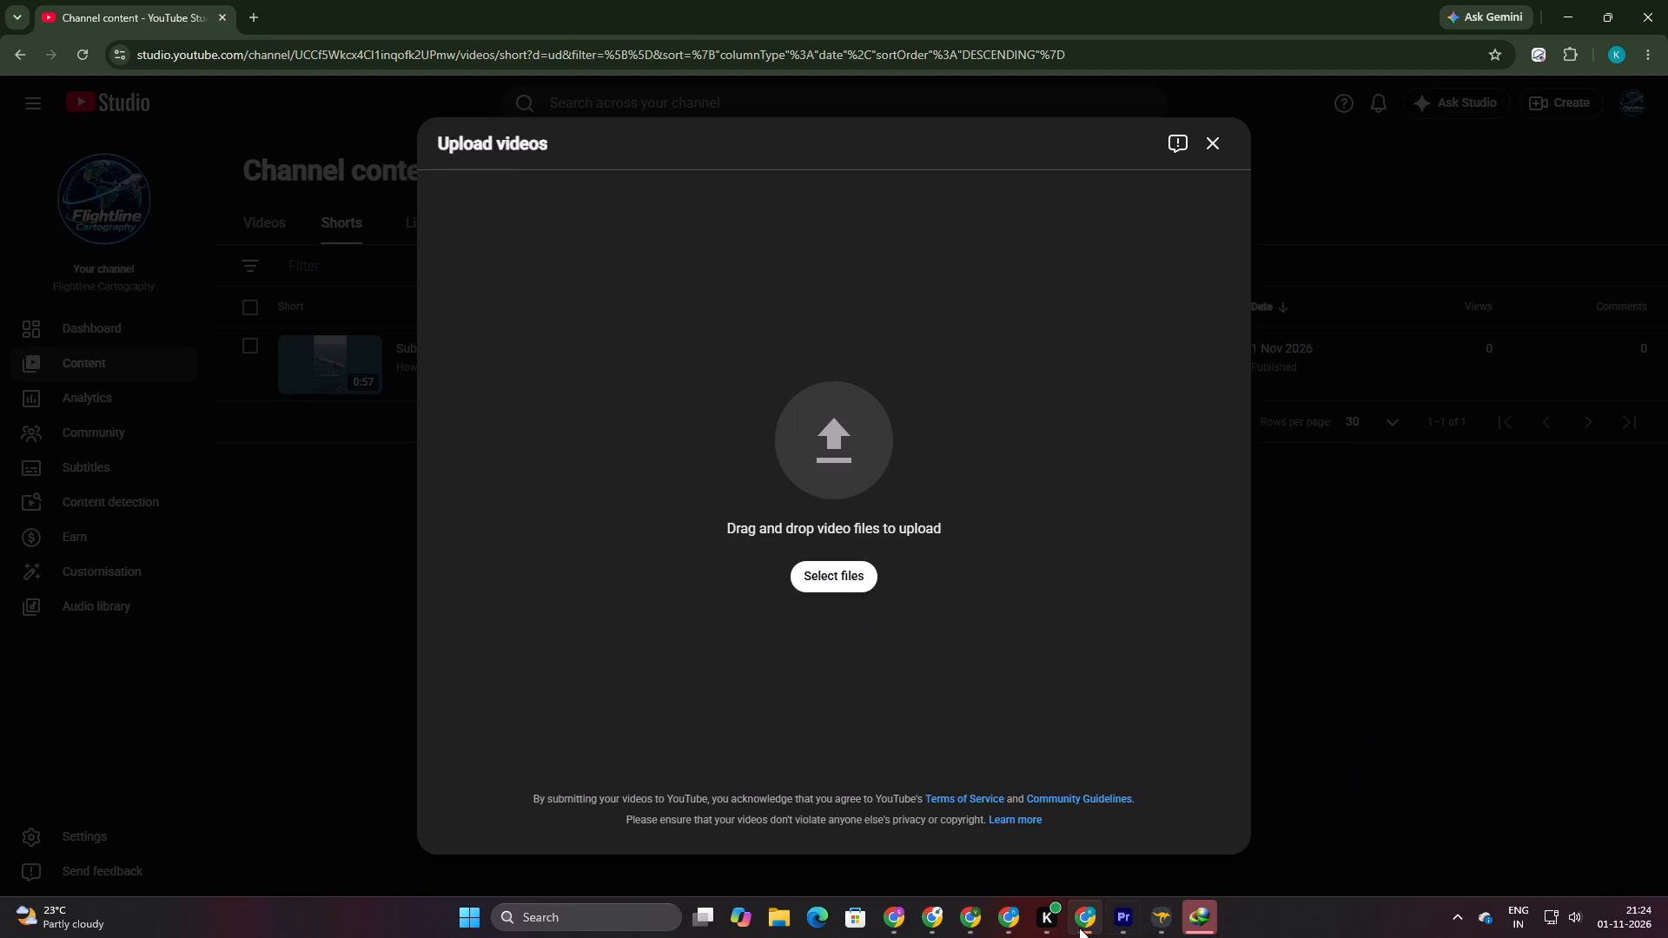
Switch to Premiere Pro and save the shanvi project.
left_click(1115, 922)
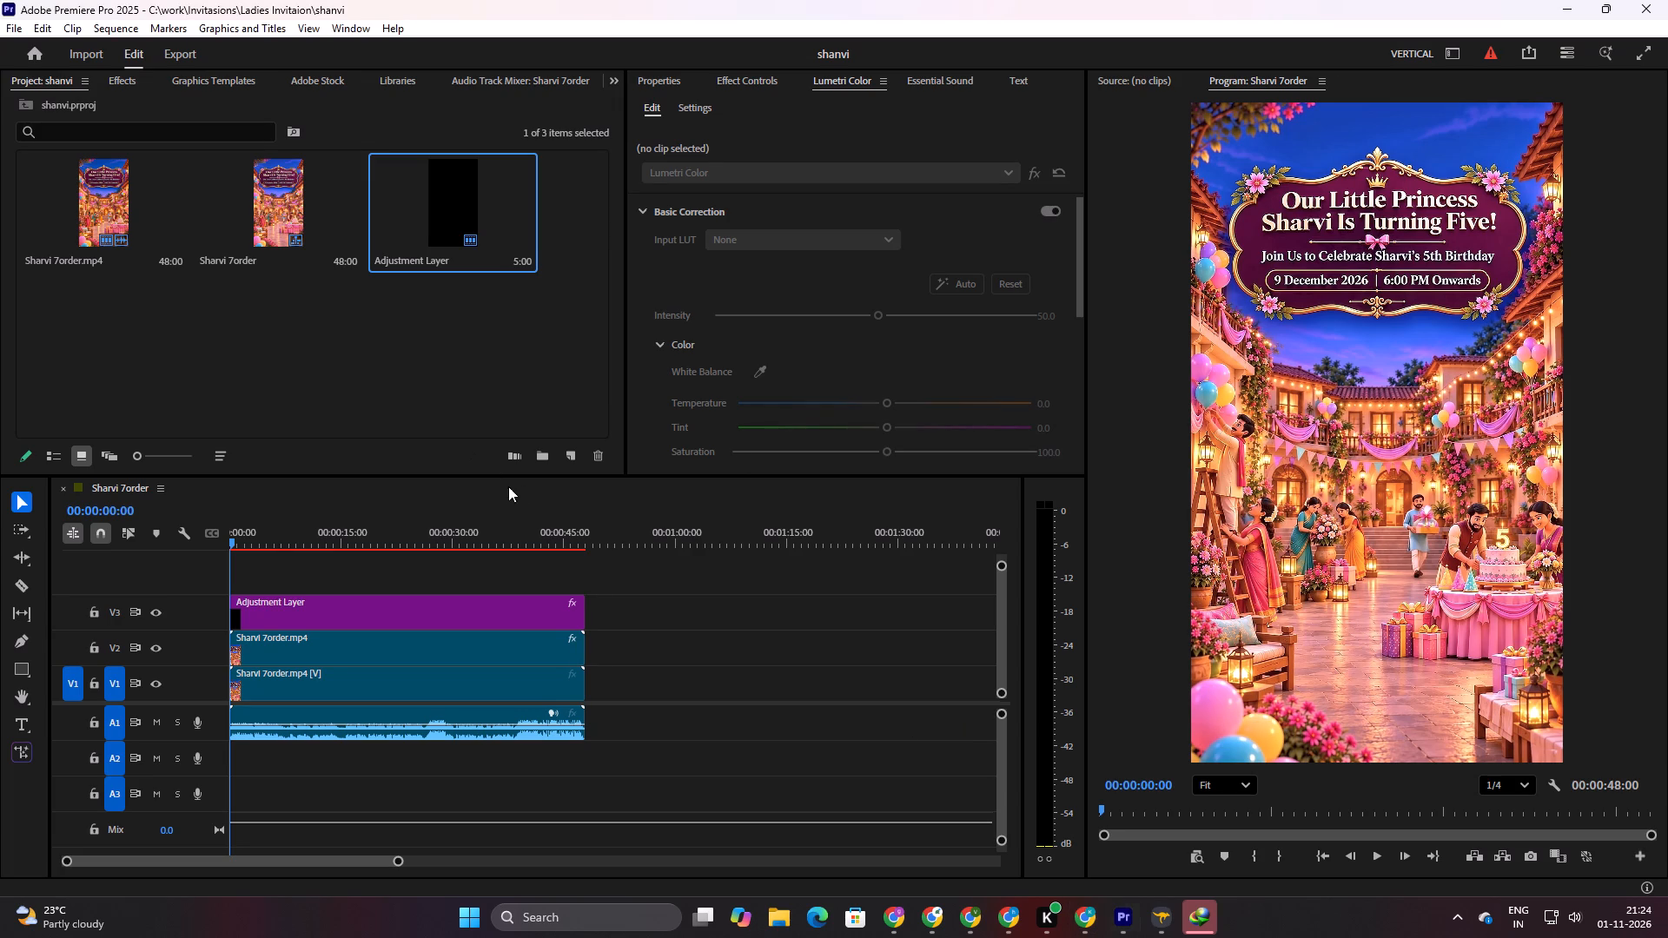
left_click(830, 598)
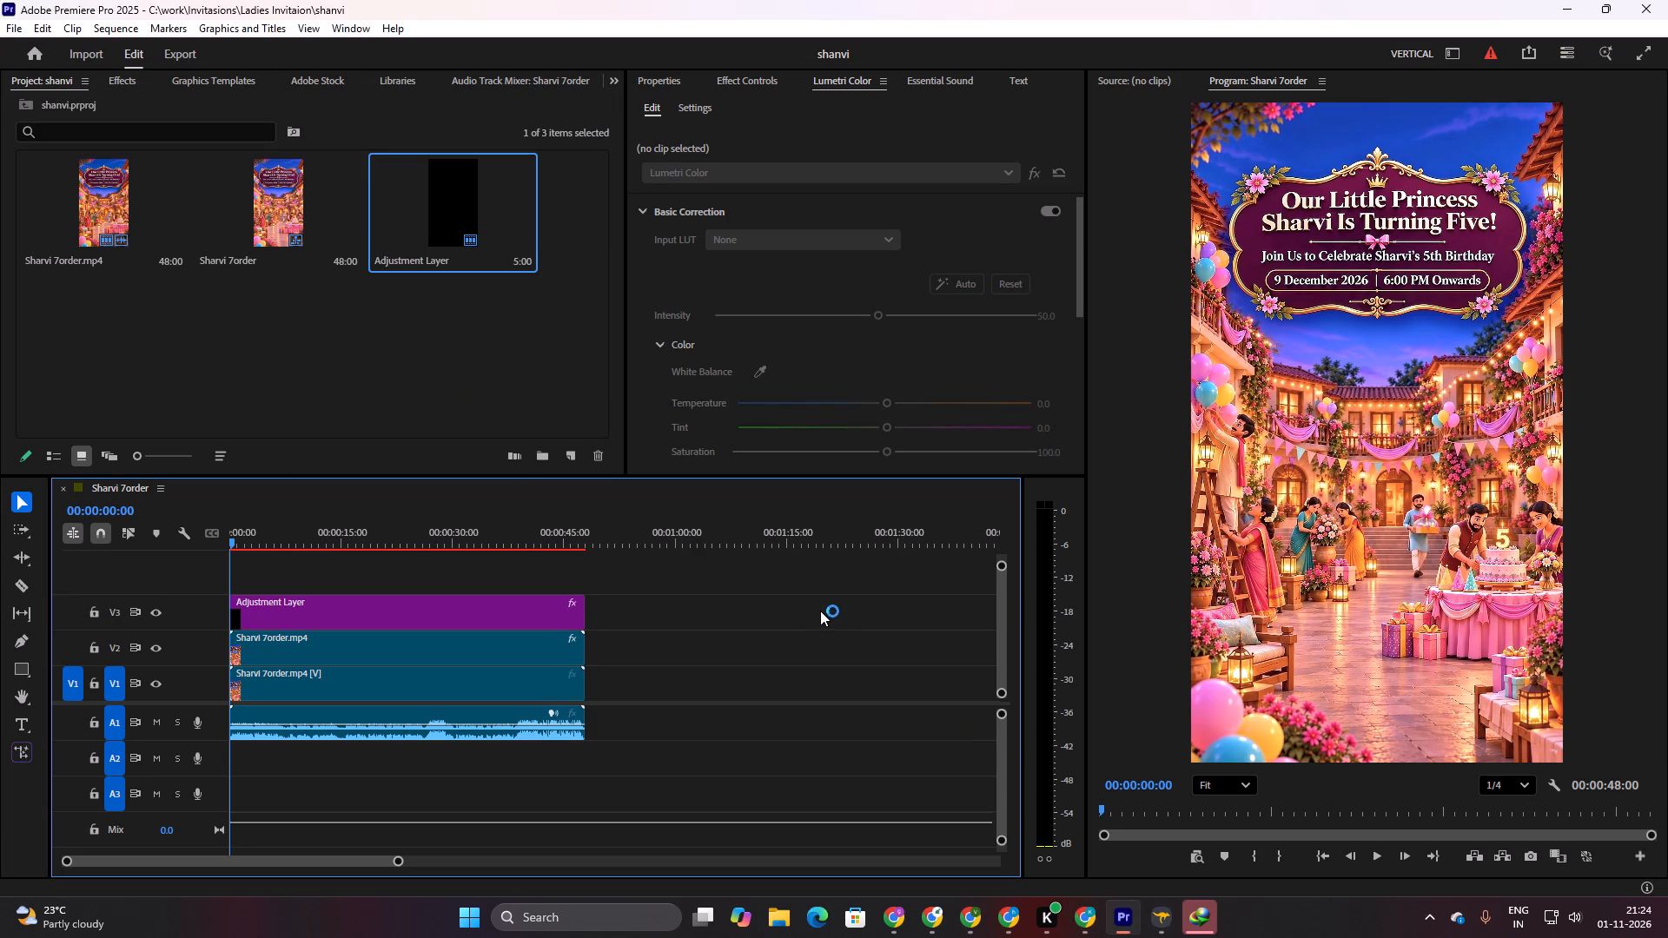
key("ctrl+s")
left_click(818, 606)
Delete all clips from the Sharvi 7order timeline and remove all three items from the project.
left_click_drag(767, 595, 420, 756)
key("Delete")
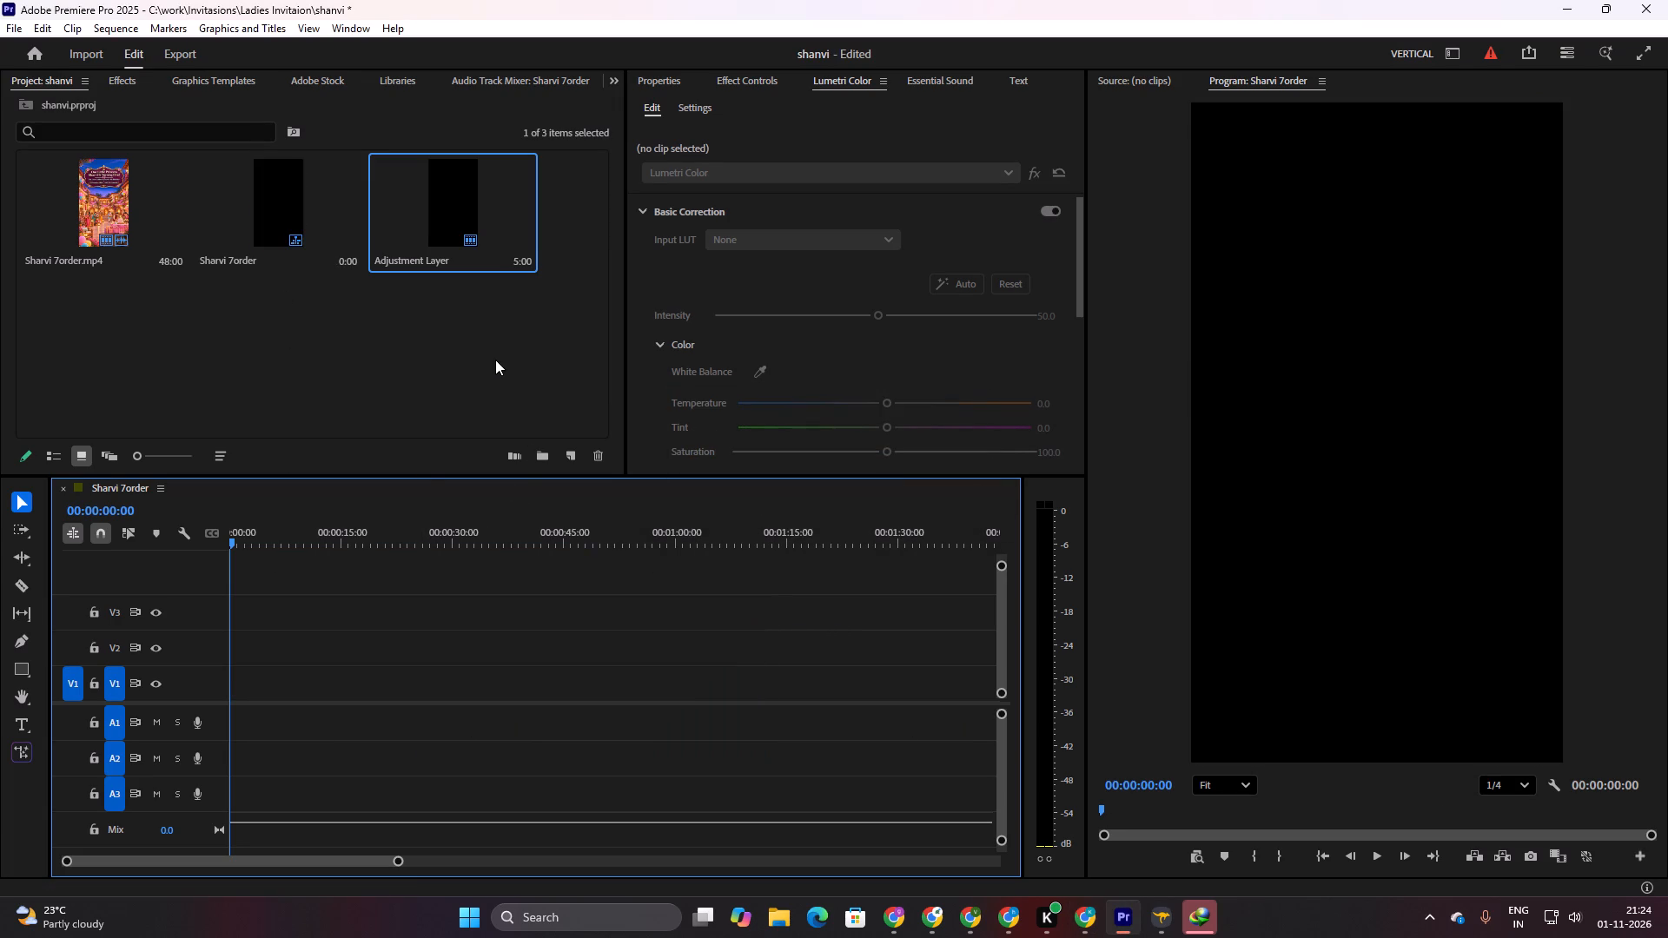
left_click(495, 358)
left_click_drag(538, 349, 72, 218)
key("Delete")
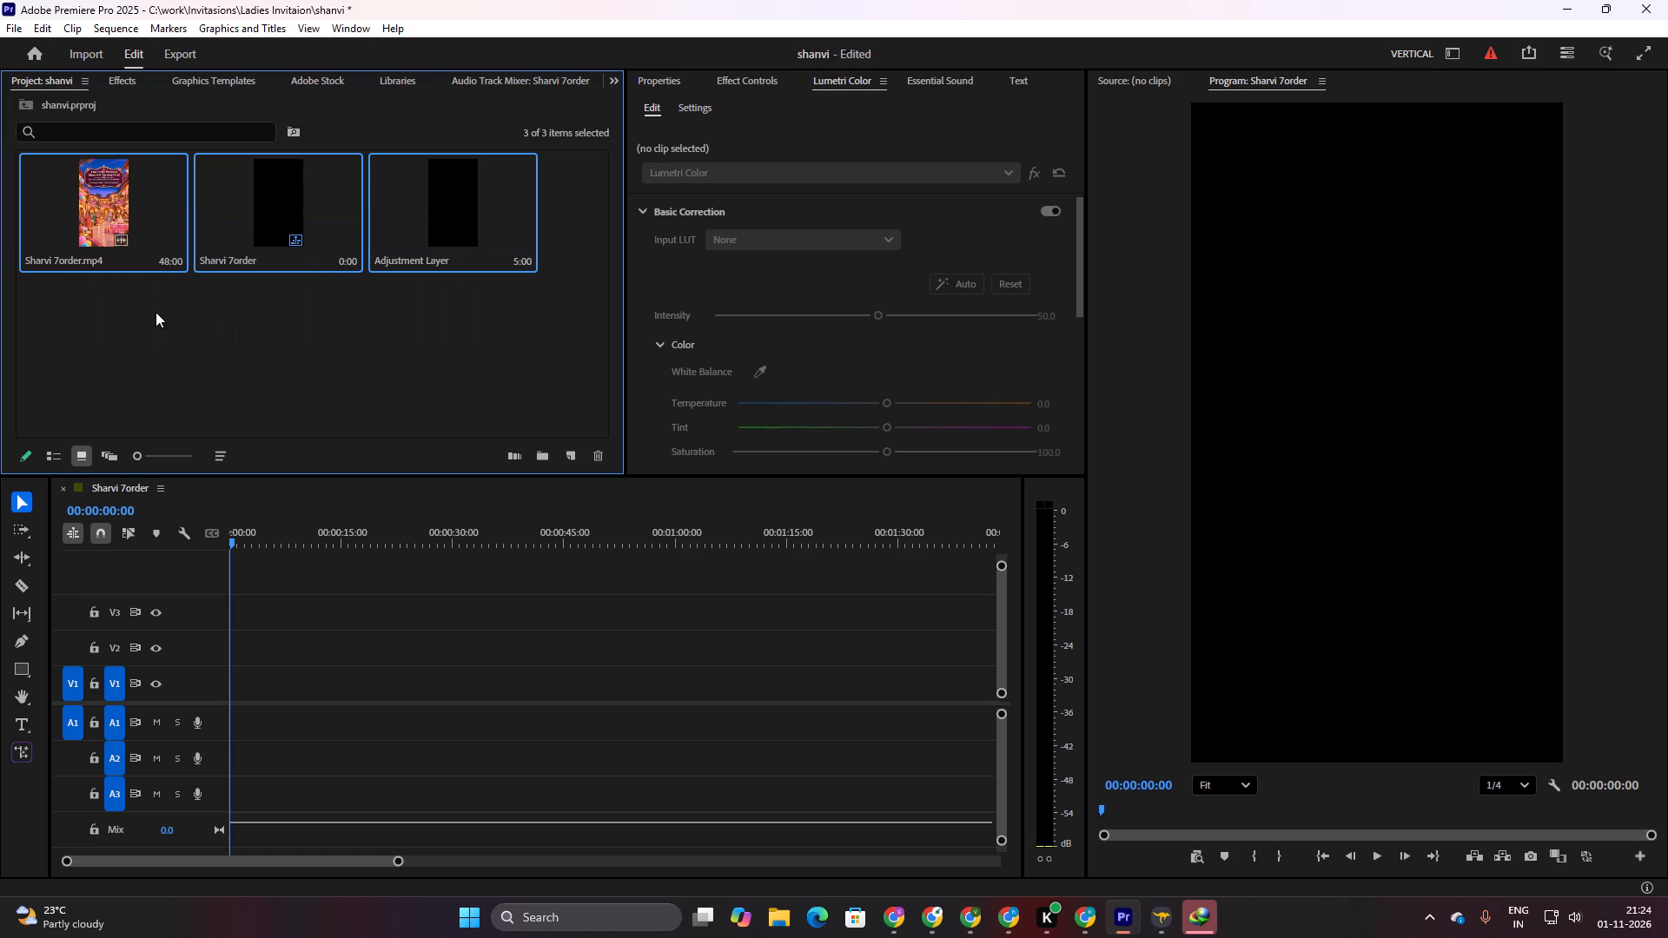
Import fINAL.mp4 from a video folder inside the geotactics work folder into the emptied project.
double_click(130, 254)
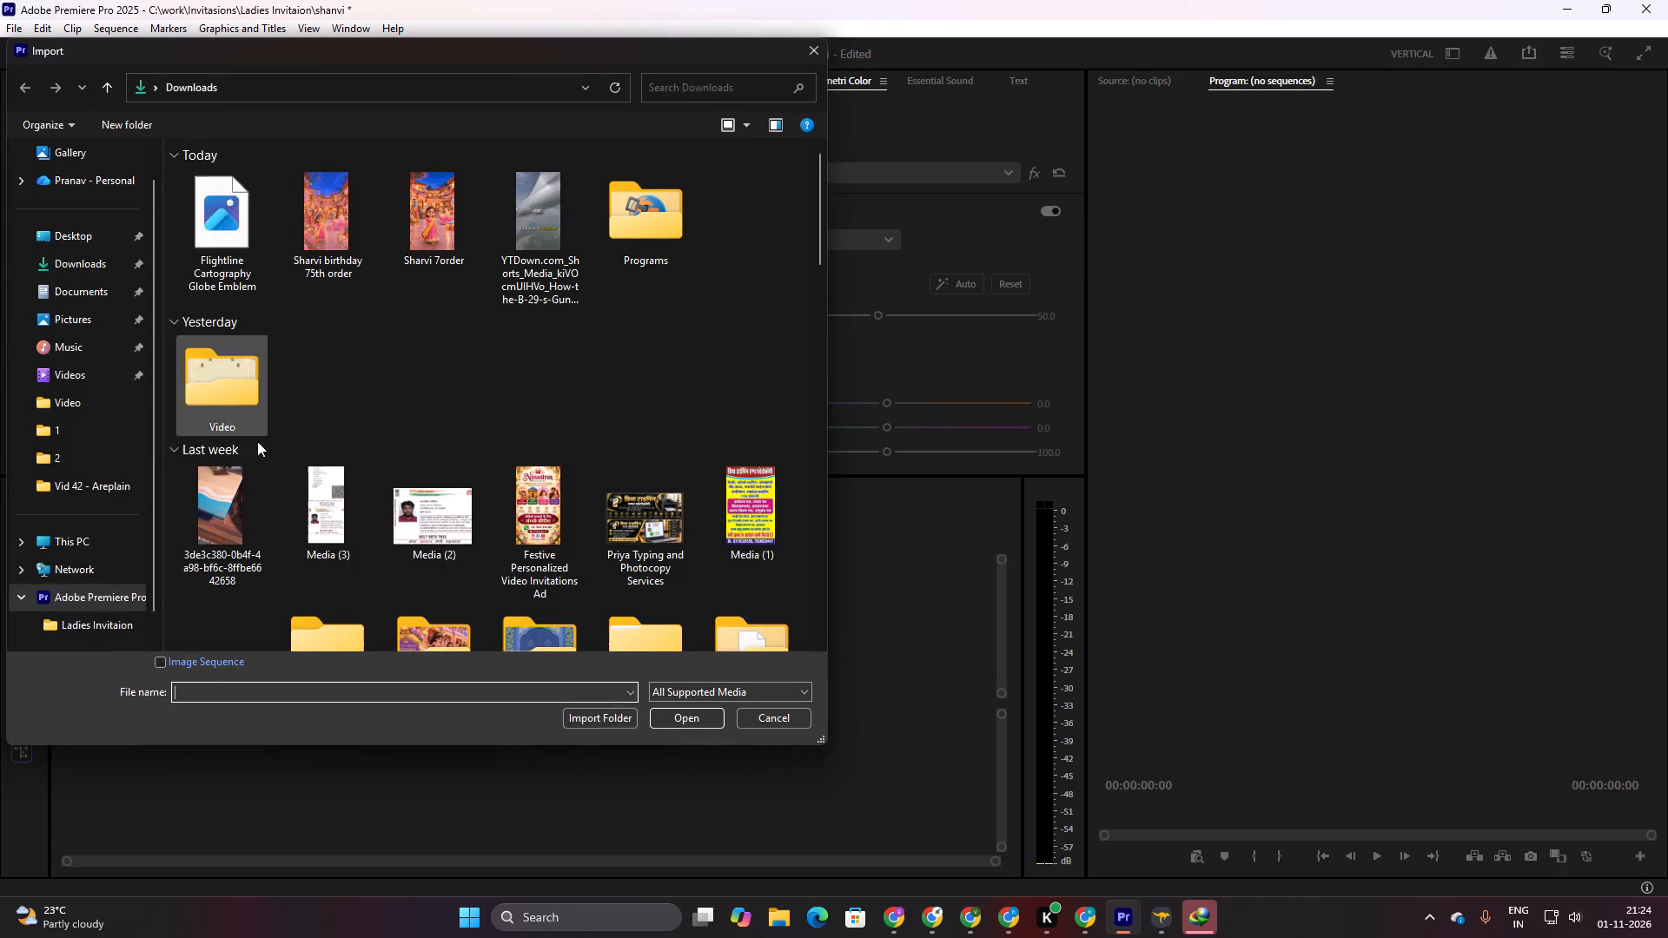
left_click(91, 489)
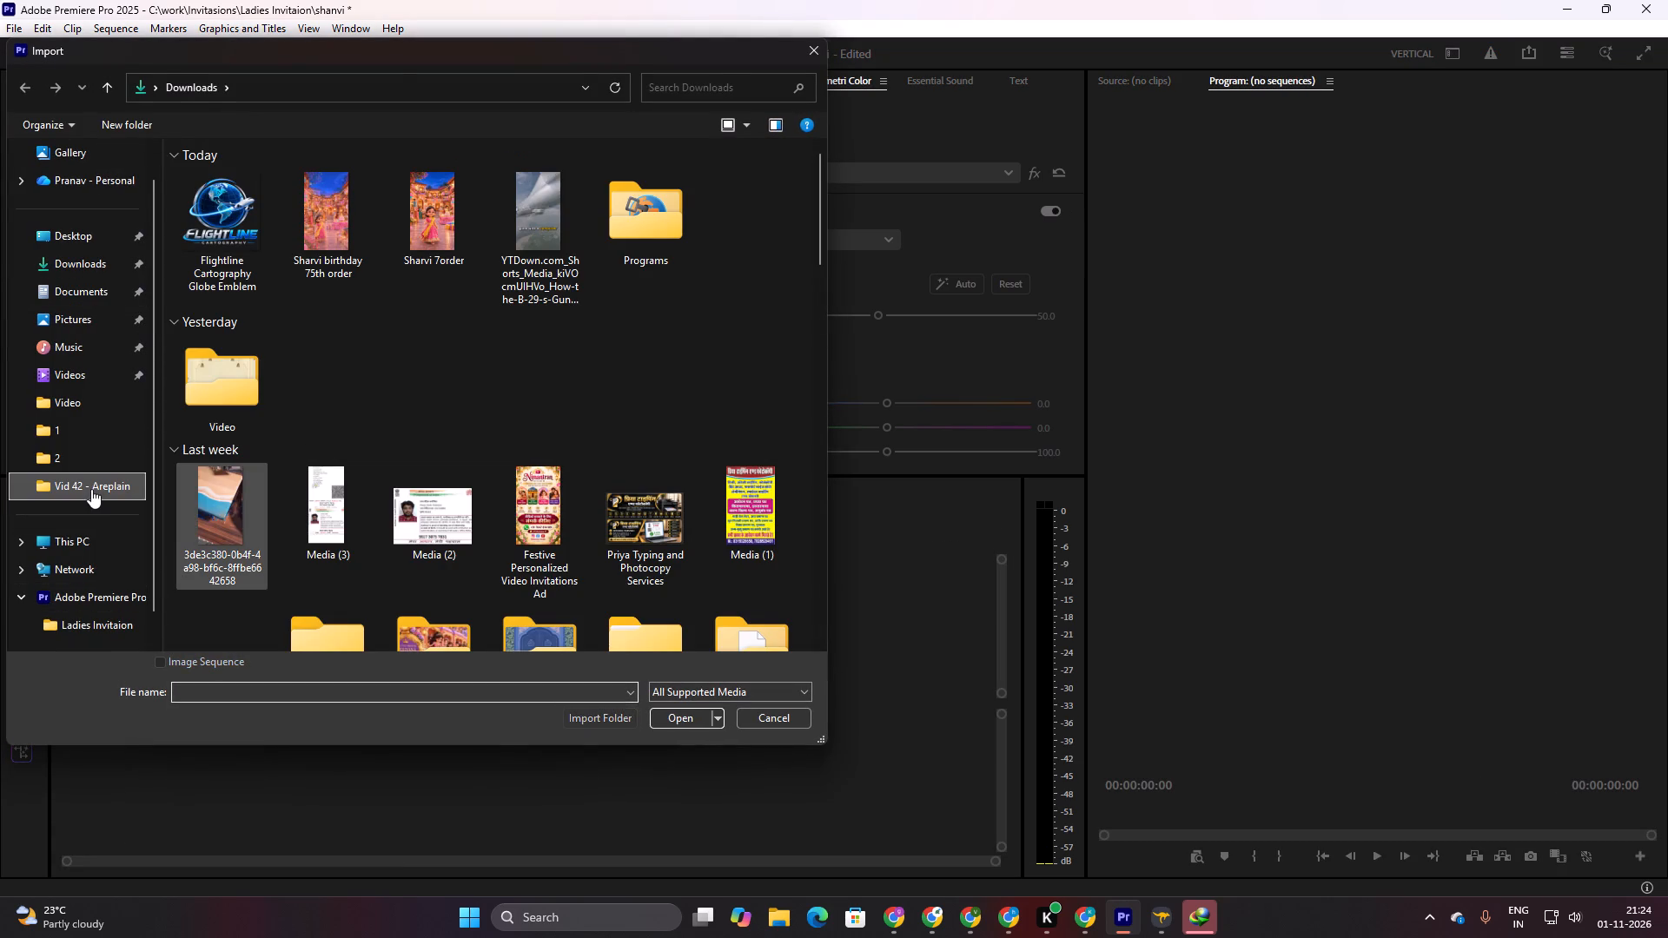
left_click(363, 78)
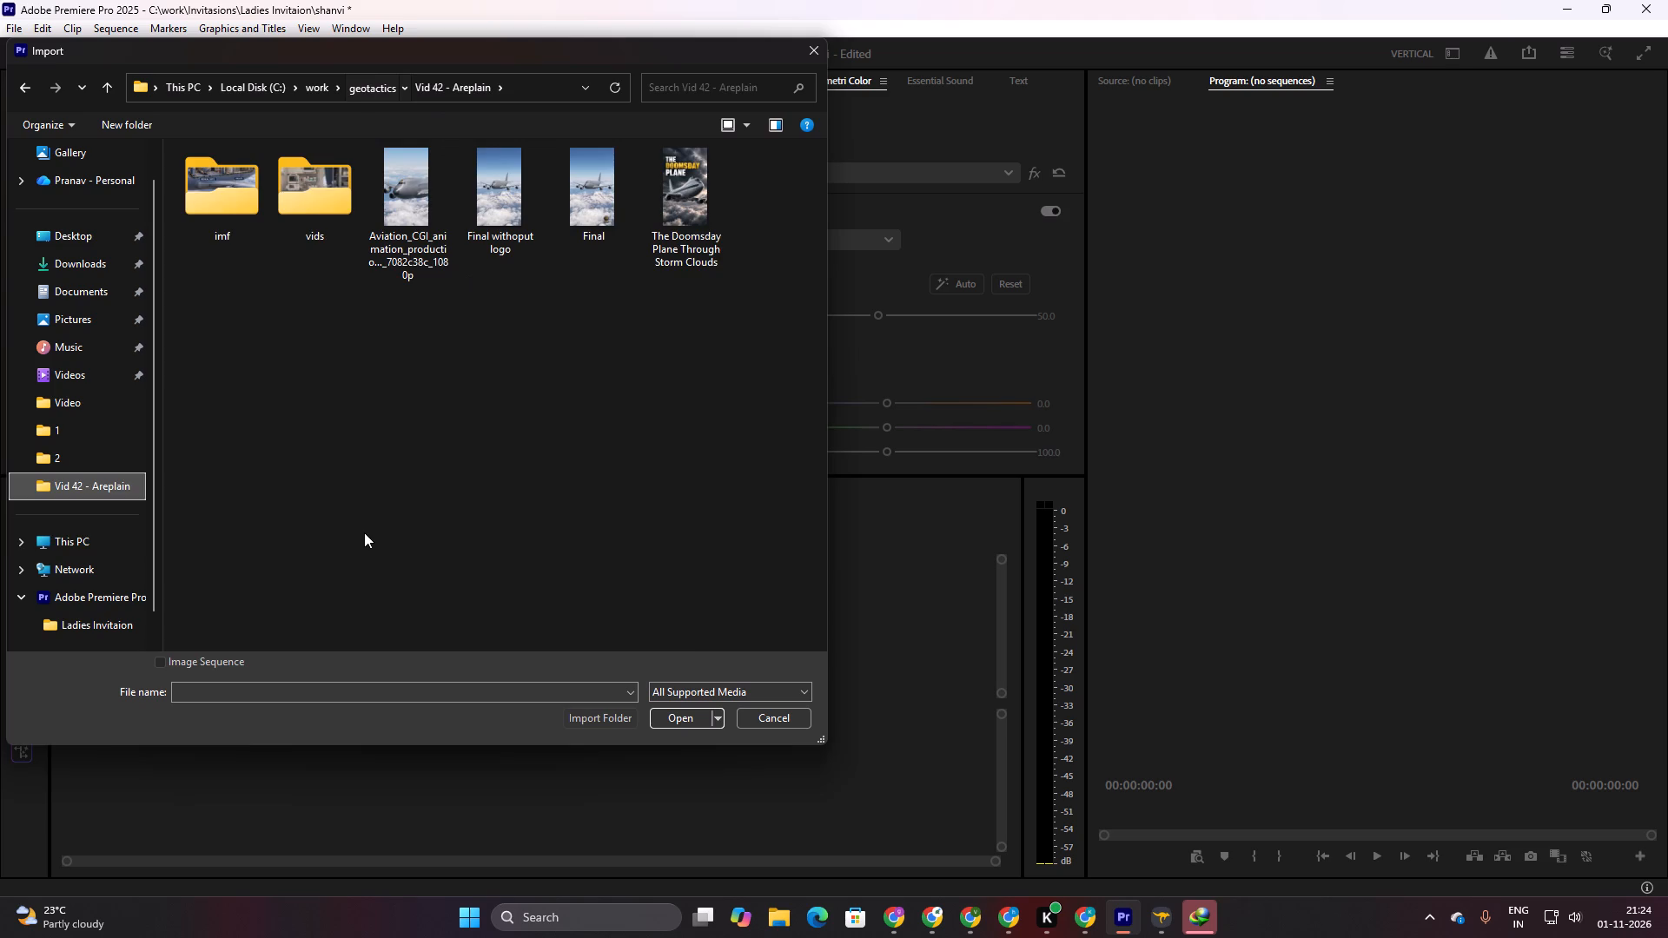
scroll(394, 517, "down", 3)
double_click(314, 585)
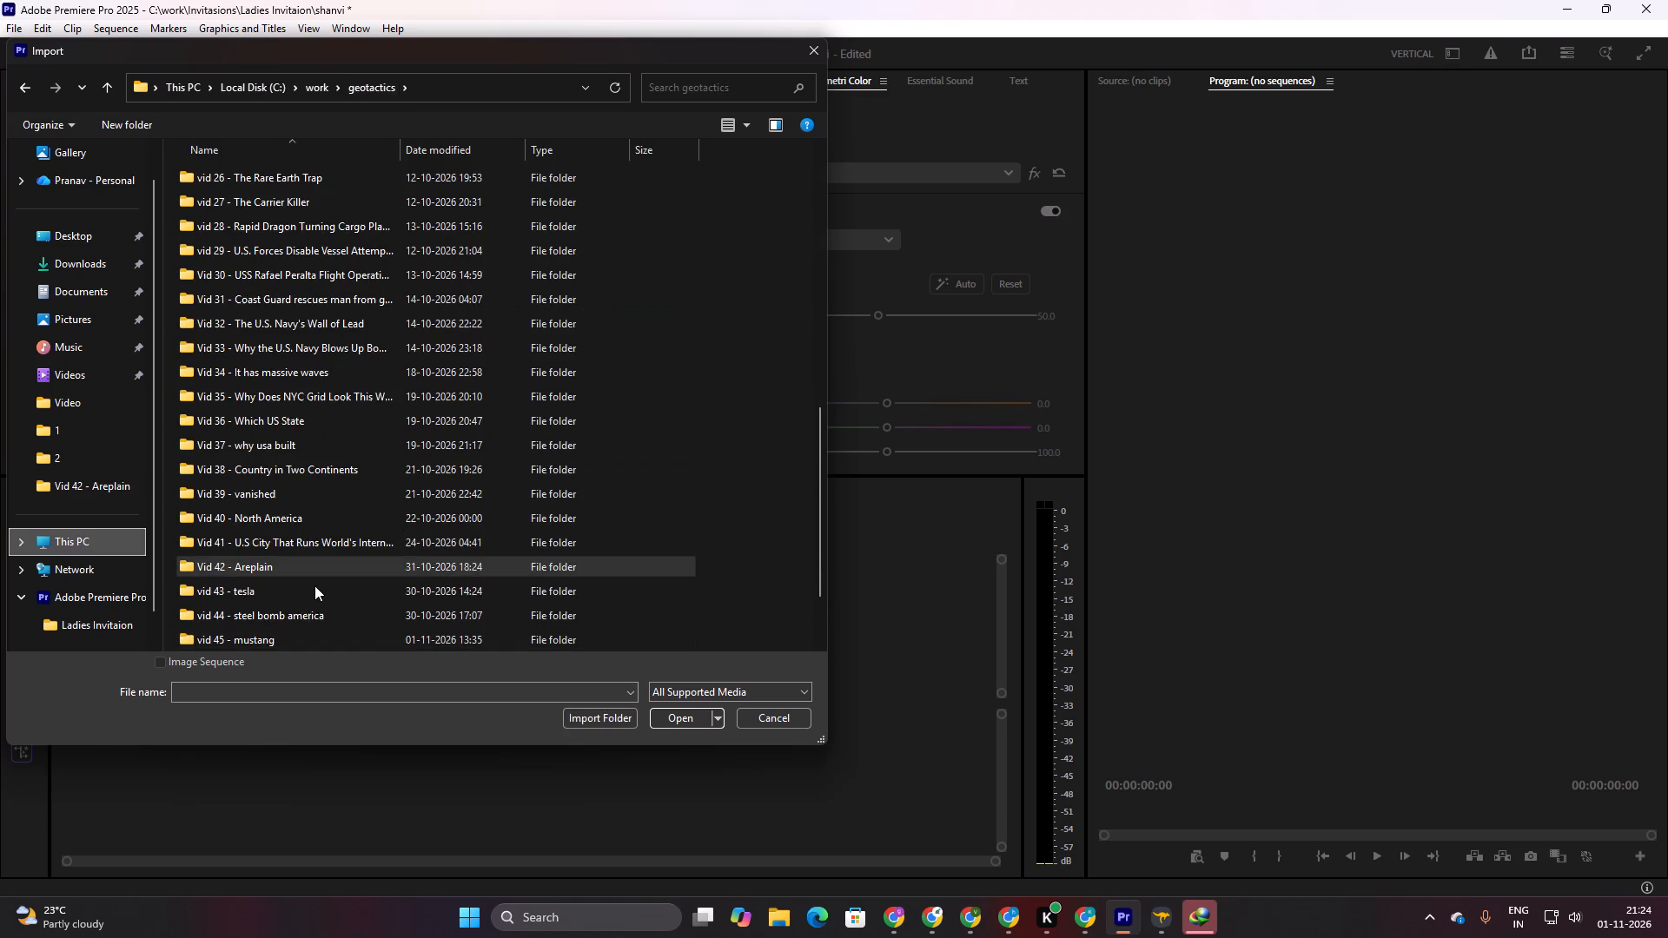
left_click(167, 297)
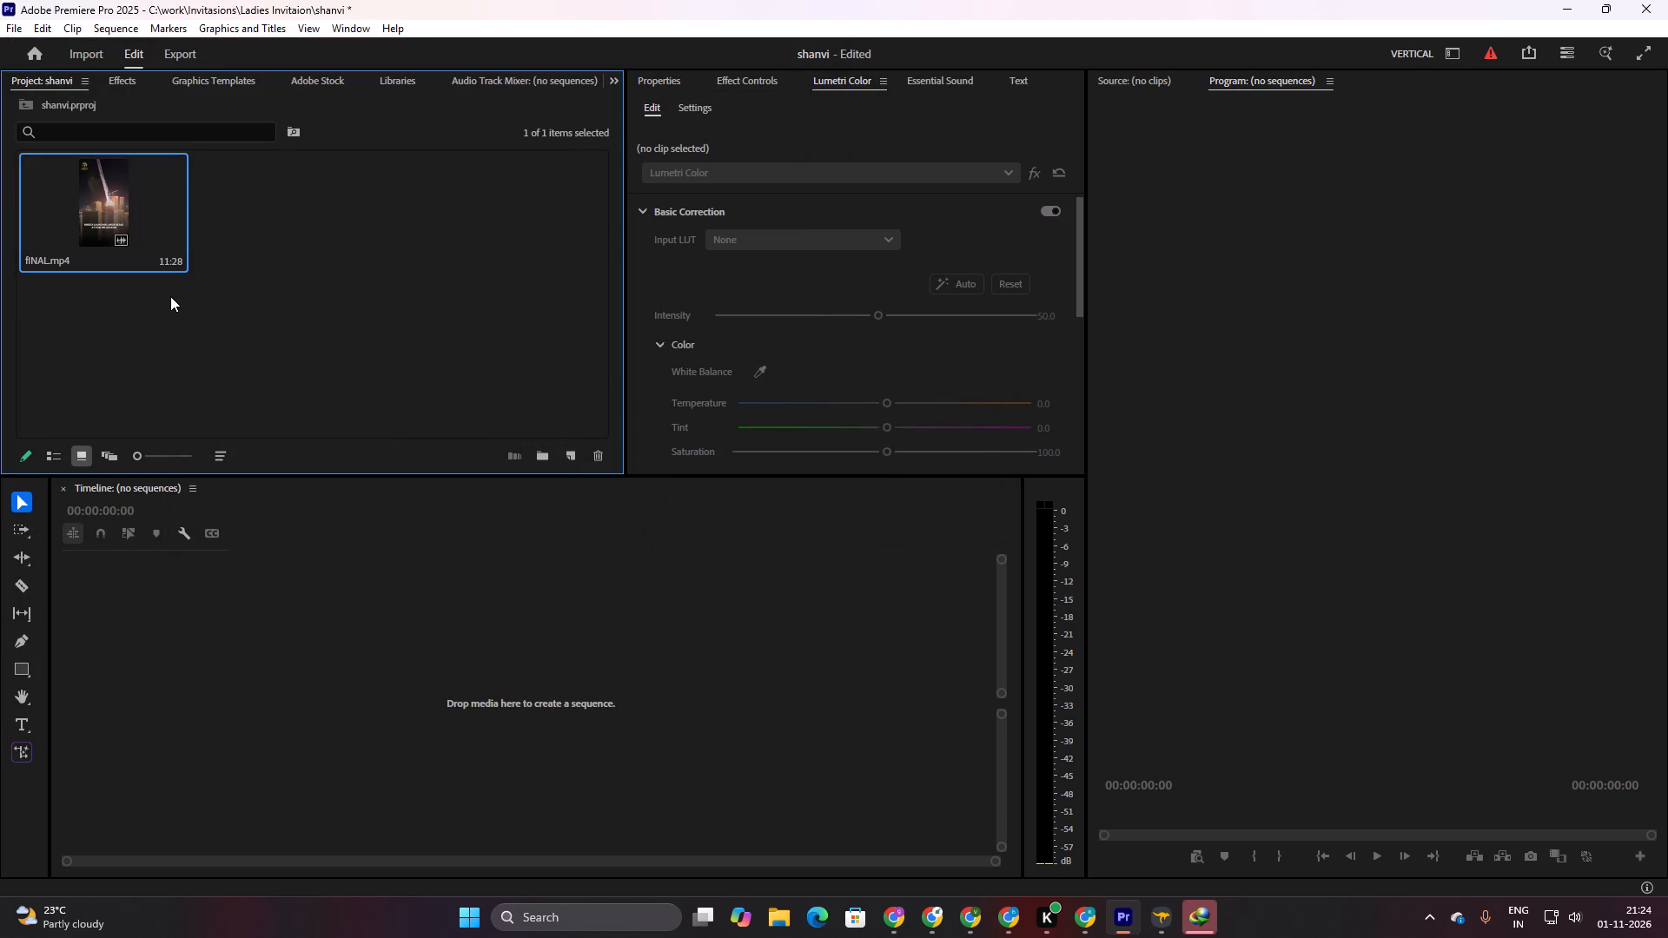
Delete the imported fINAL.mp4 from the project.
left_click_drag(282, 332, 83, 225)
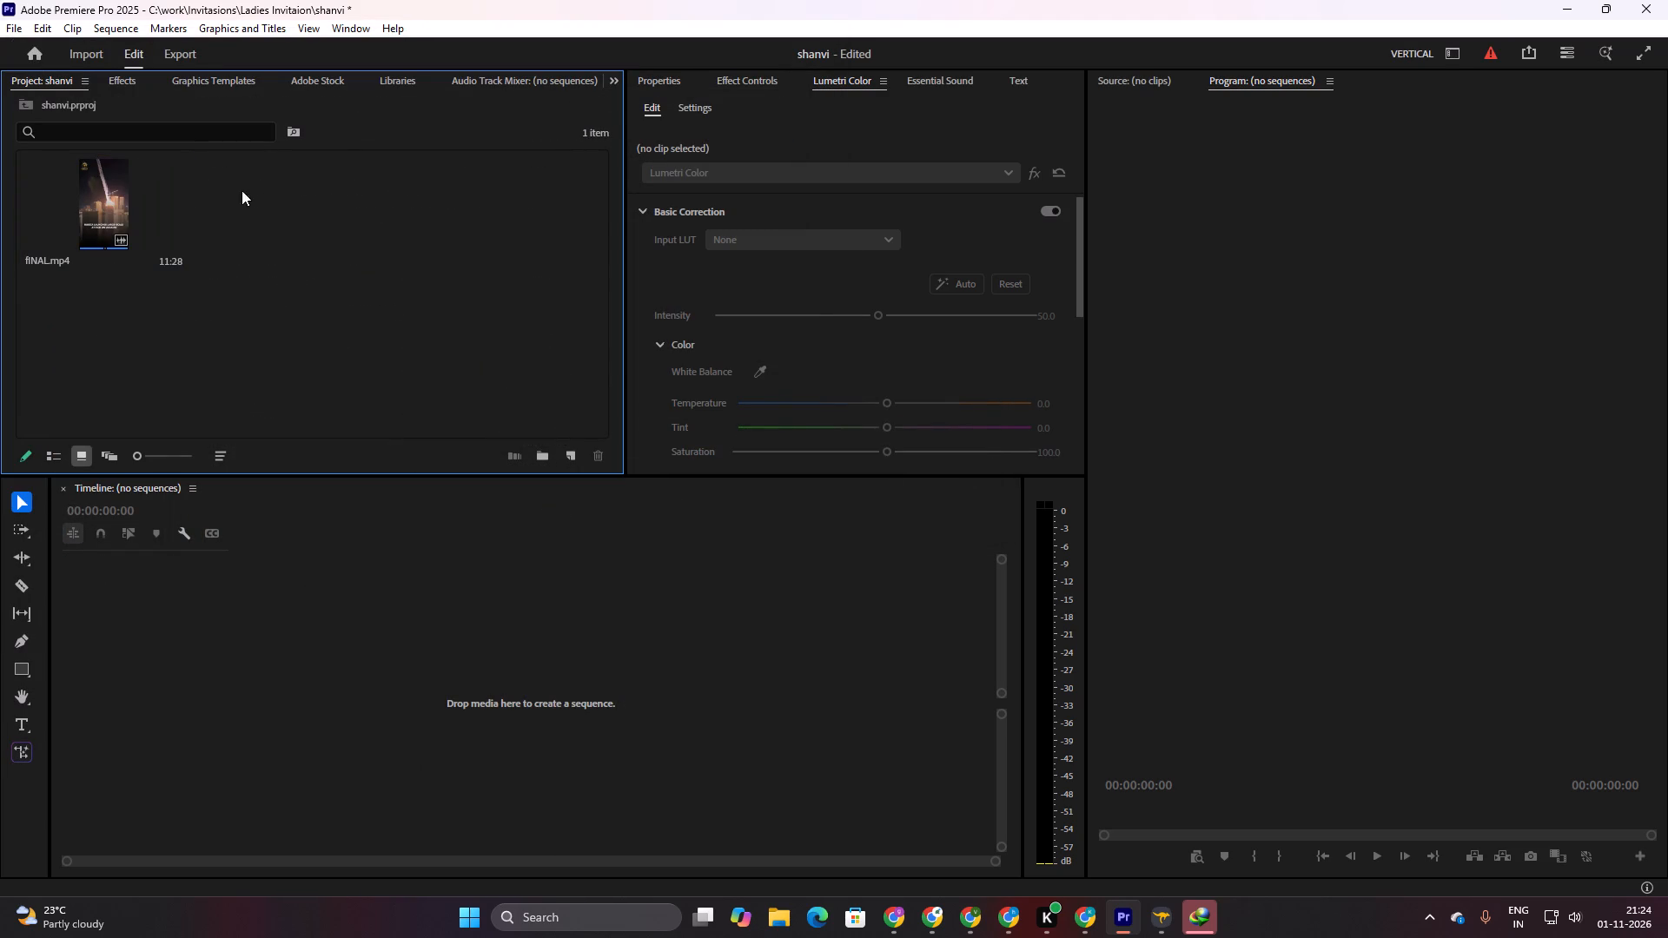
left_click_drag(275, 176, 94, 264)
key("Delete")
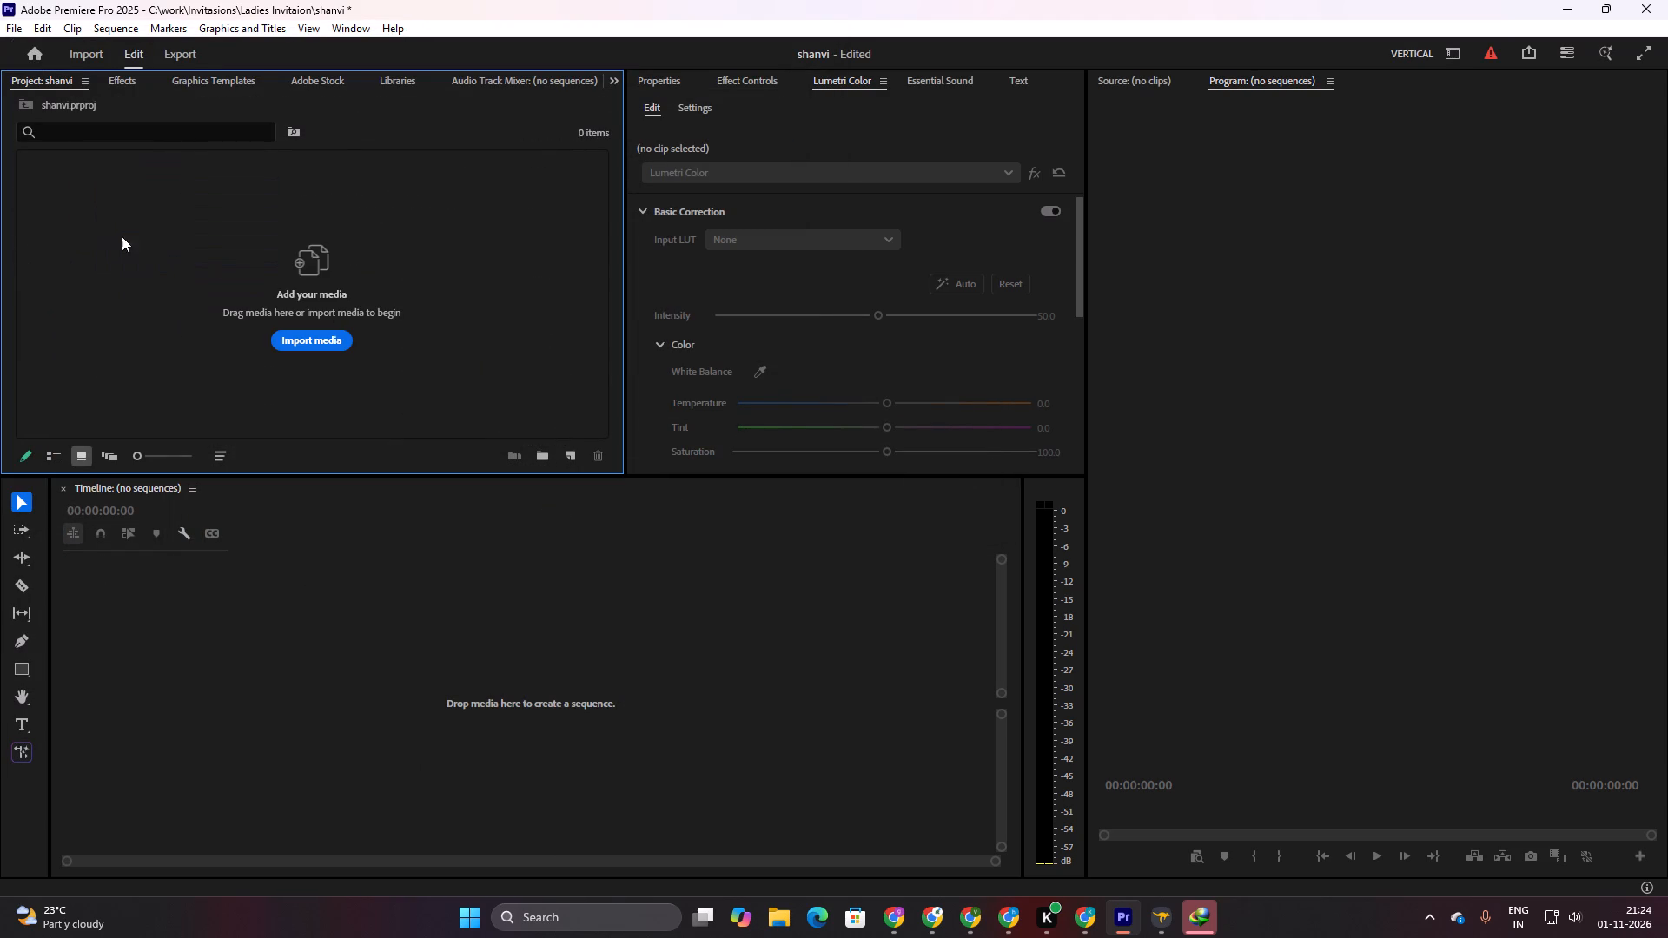
Import tesla with out logo.mp4 from the vid 43 - tesla folder and create a sequence from it.
double_click(99, 227)
scroll(376, 539, "down", 16)
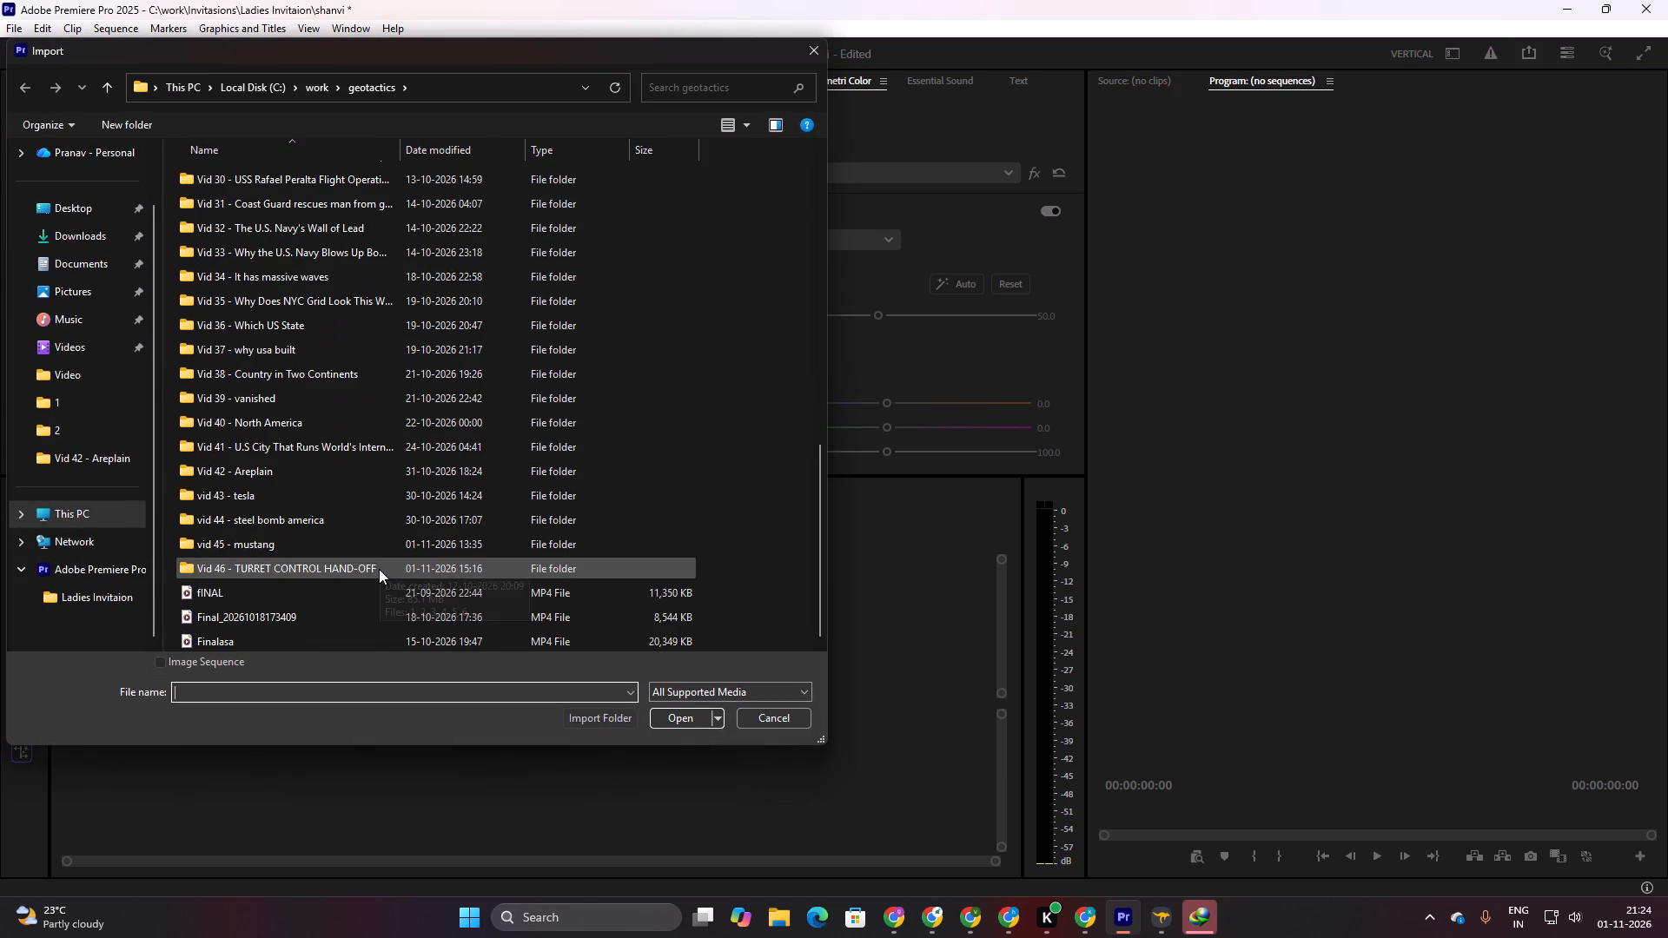
left_click(253, 499)
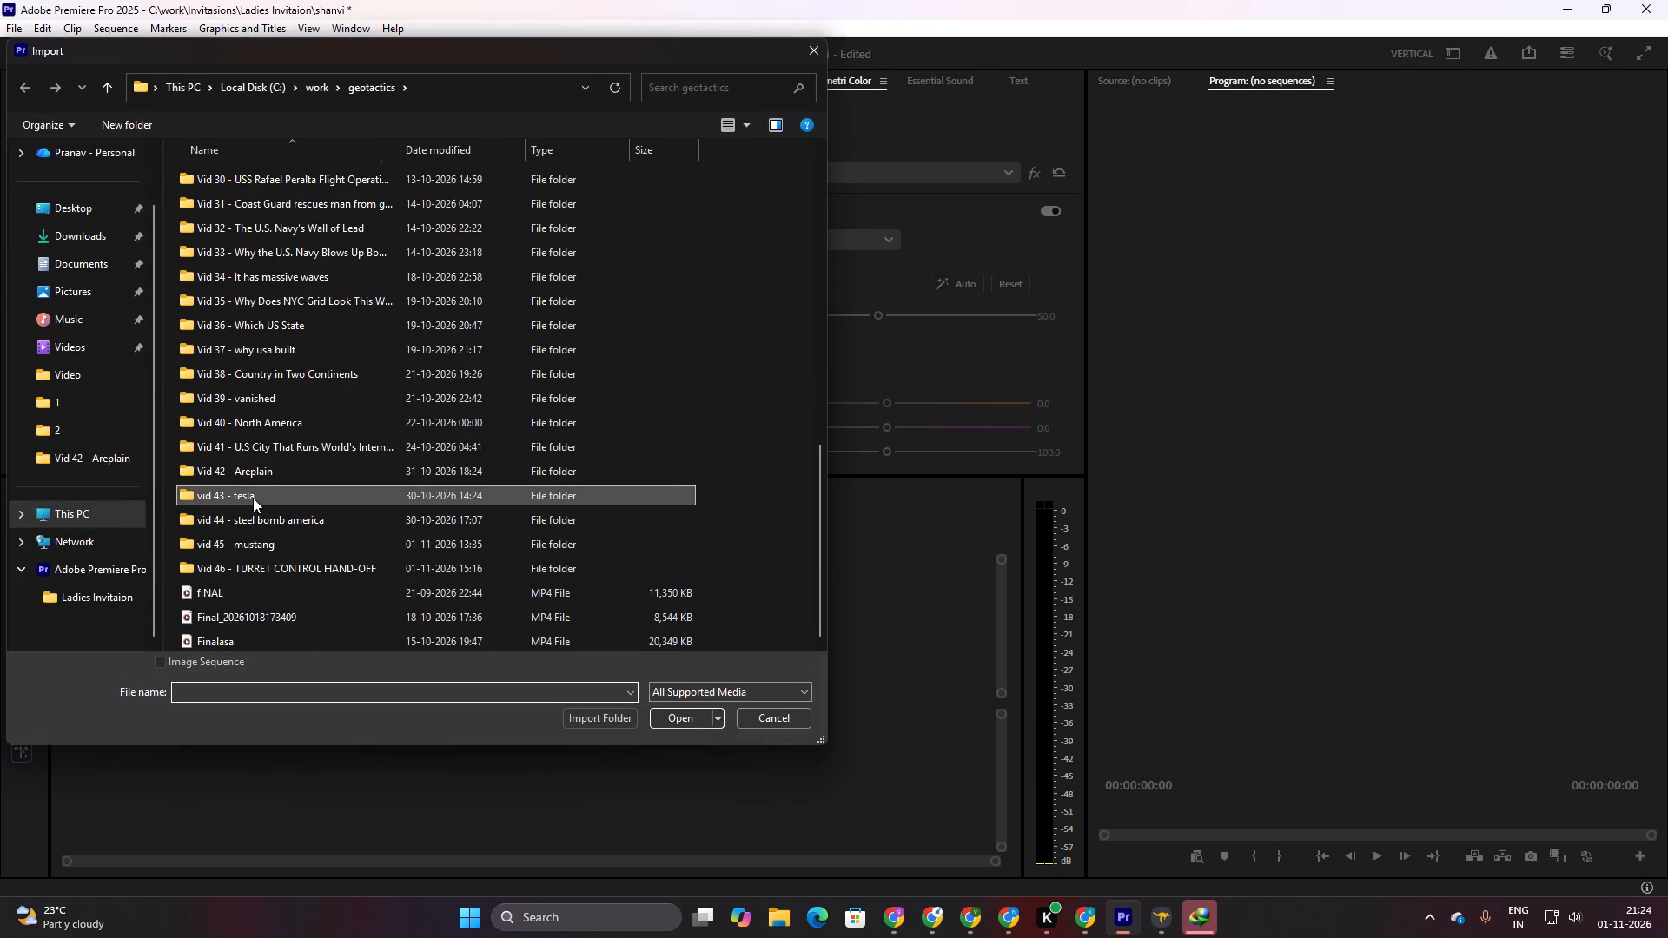
double_click(253, 497)
left_click(268, 413)
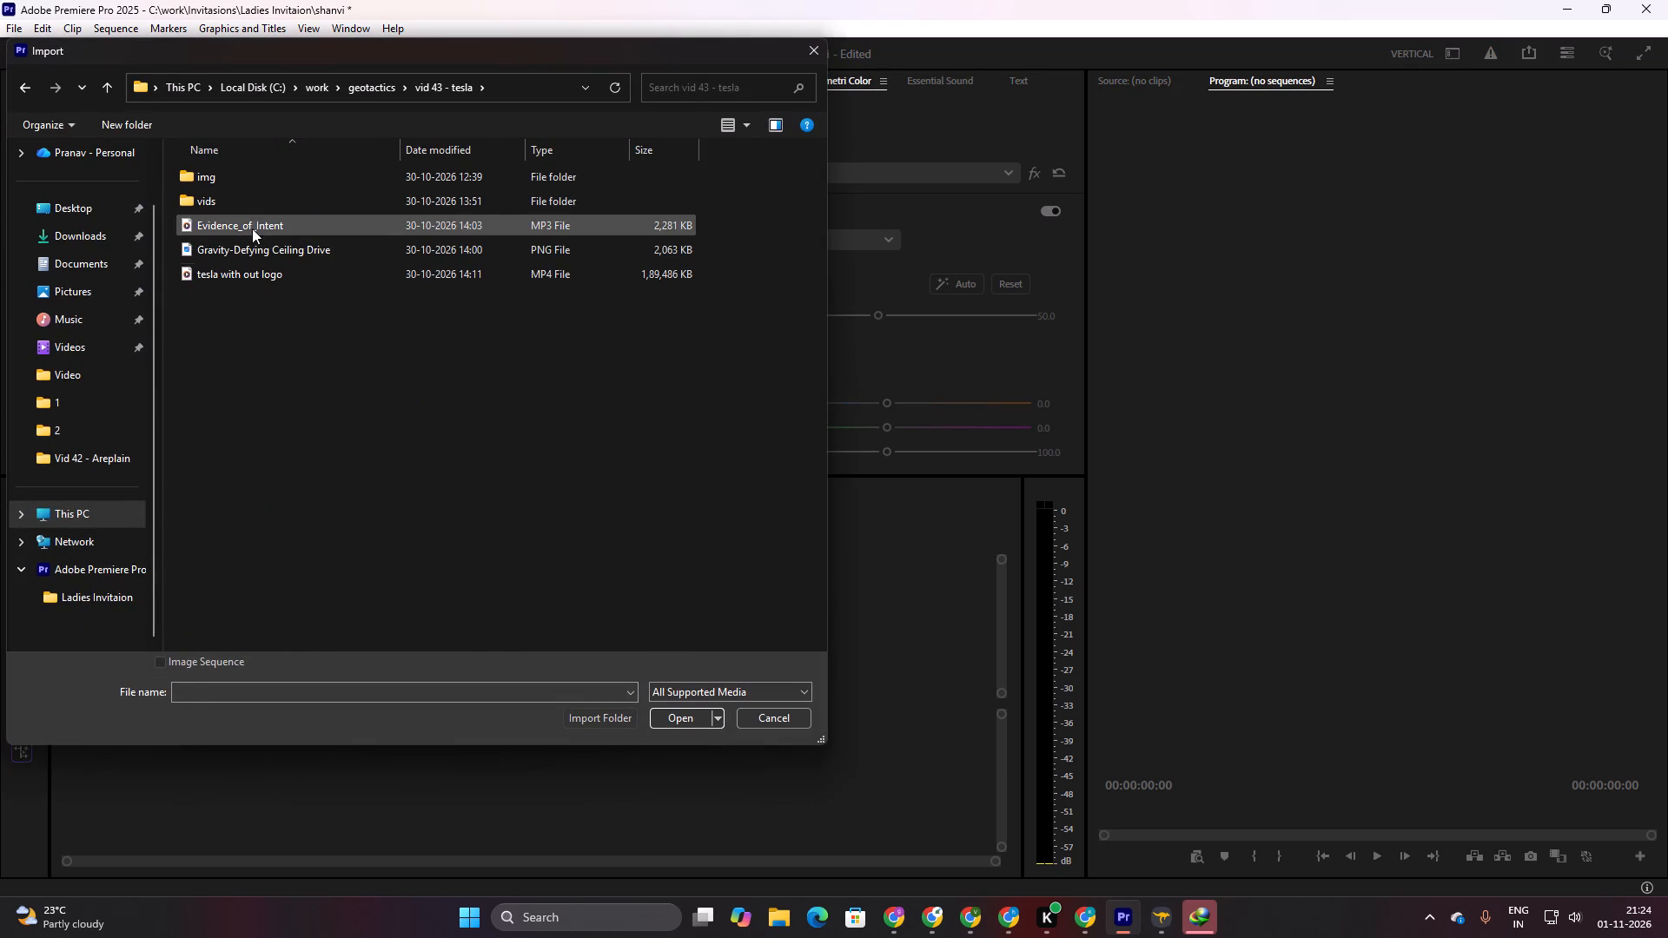
left_click(261, 271)
left_click(678, 725)
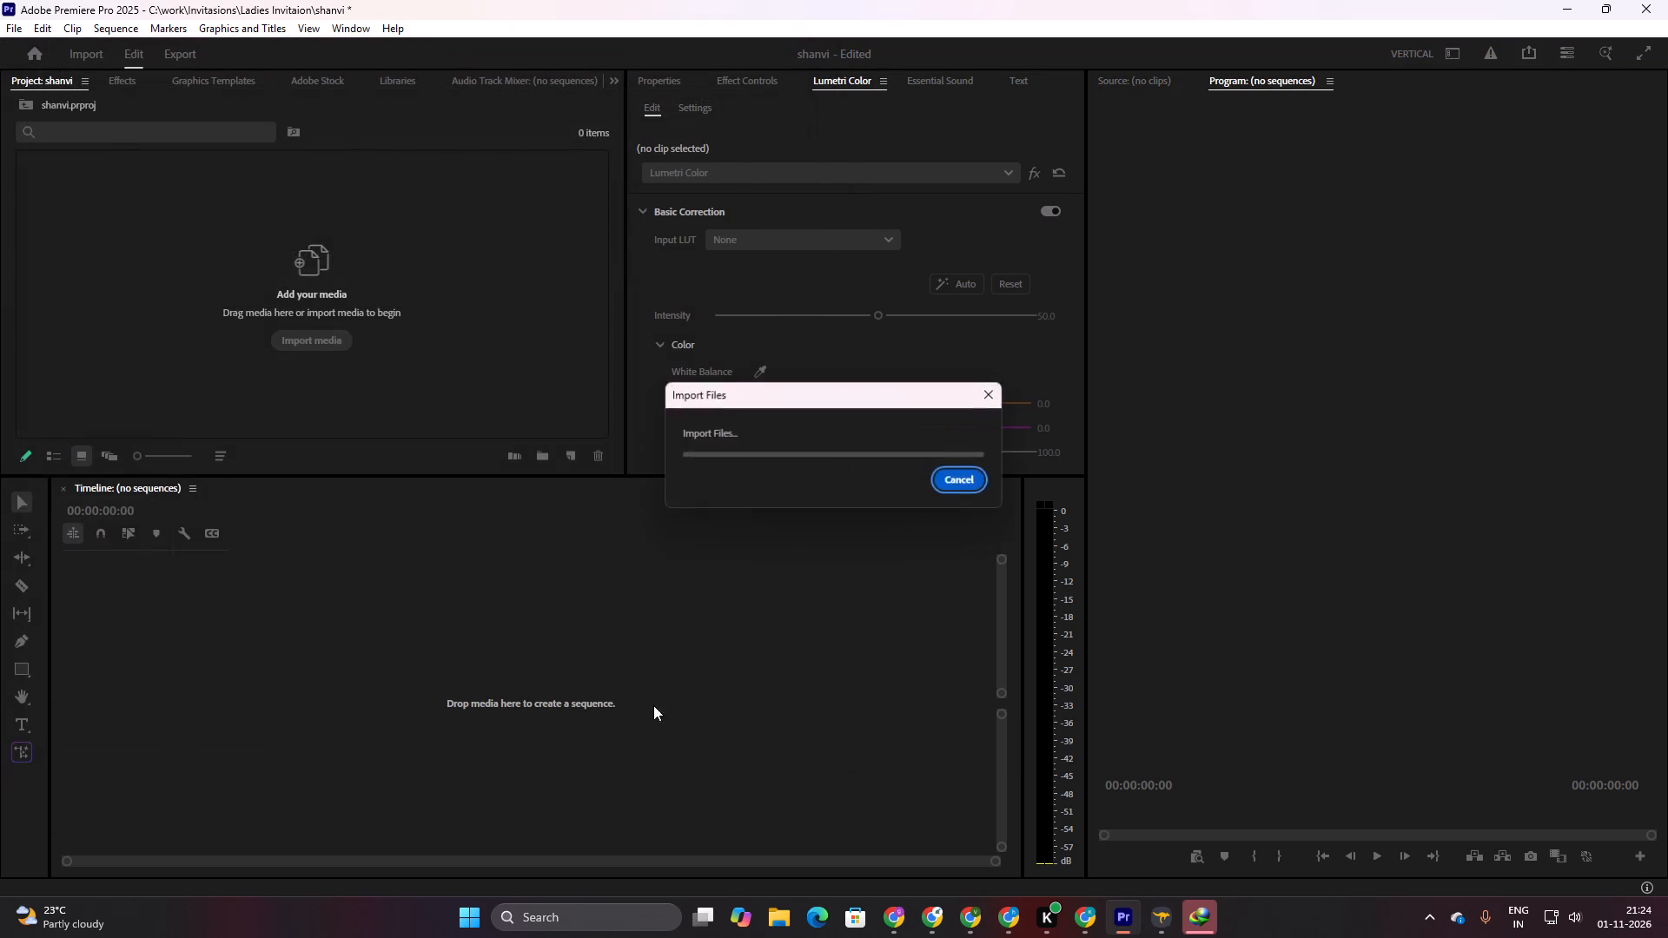
left_click_drag(91, 218, 181, 662)
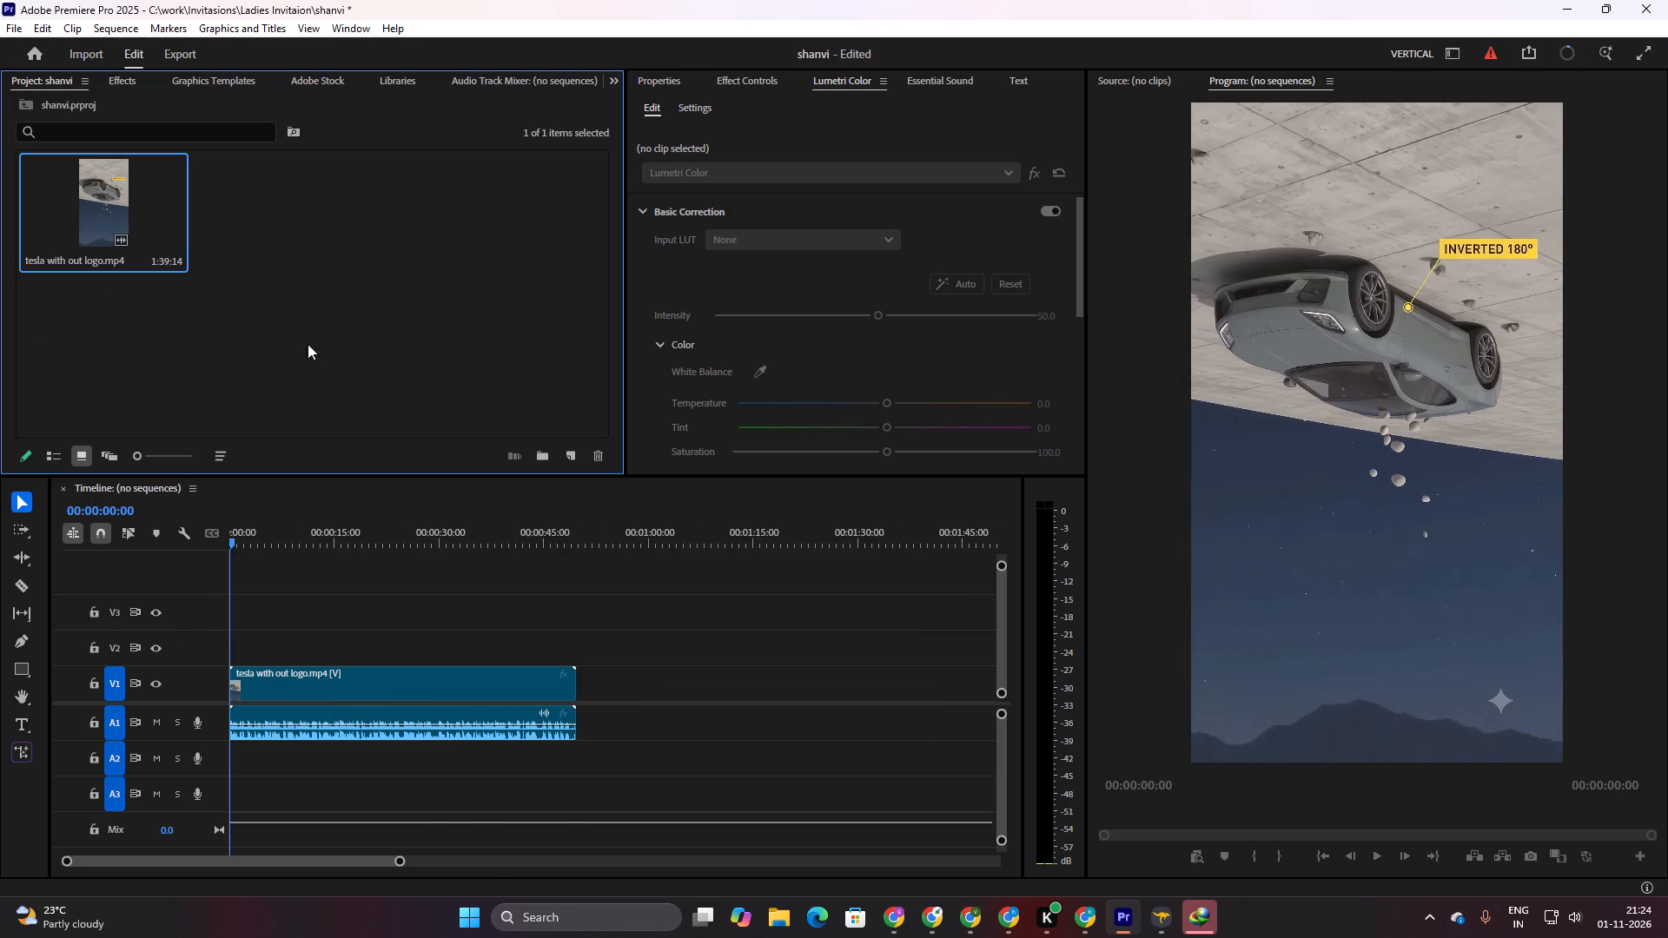
Import the Flightline Cartography Globe Emblem image from the Downloads folder.
double_click(288, 343)
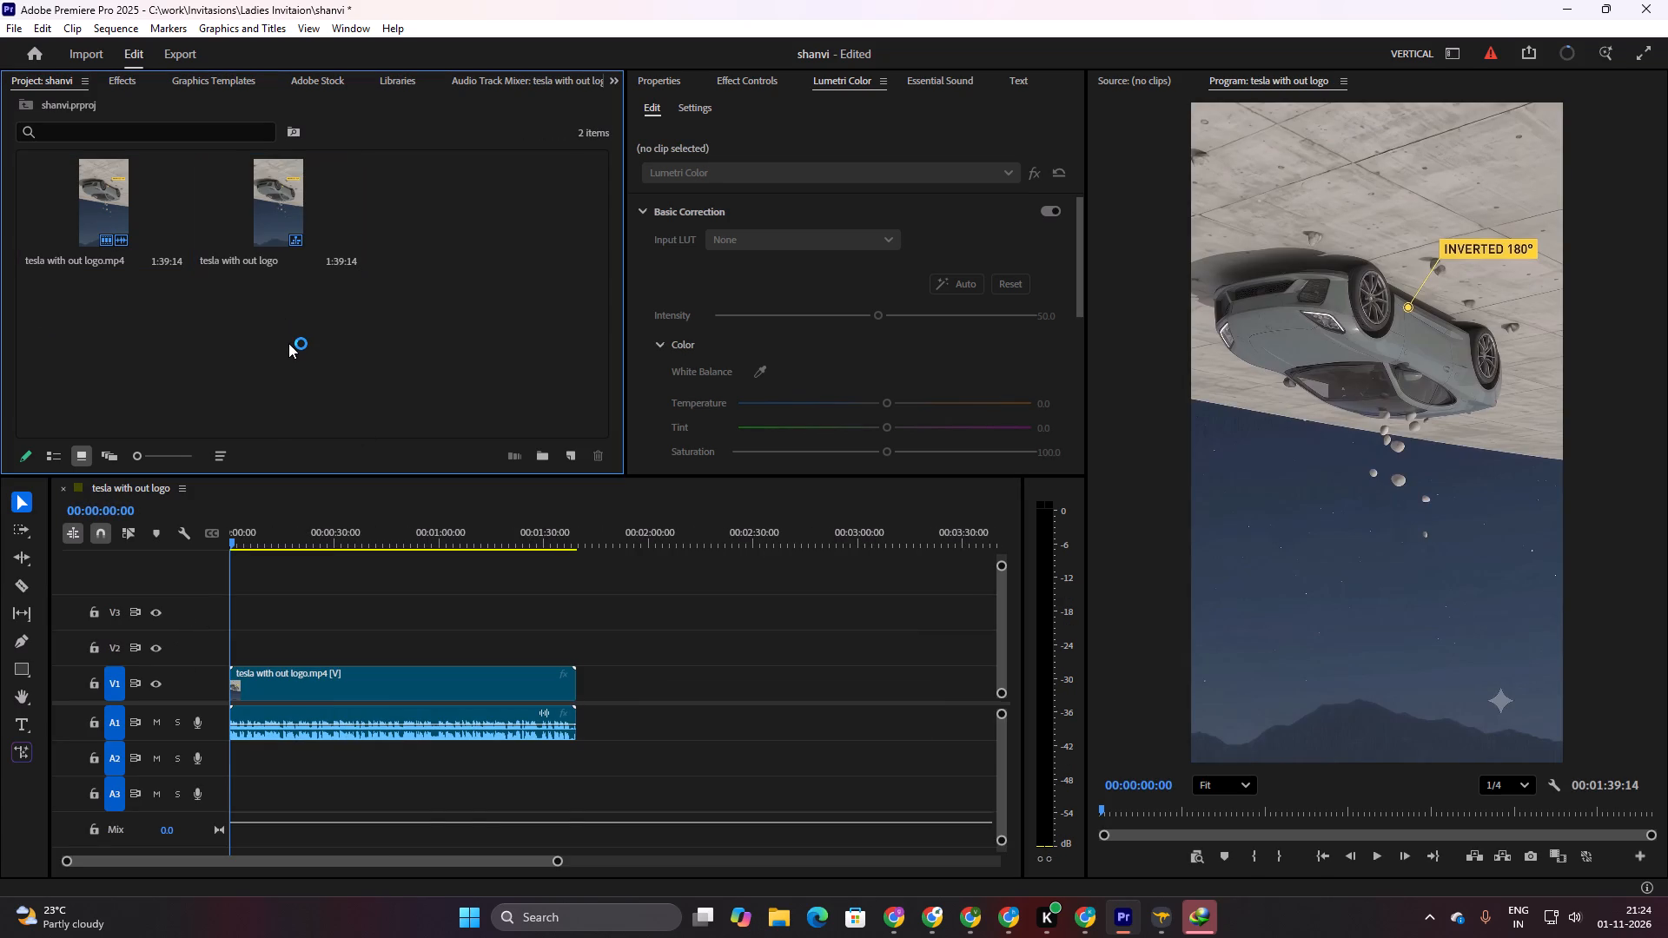
left_click(248, 317)
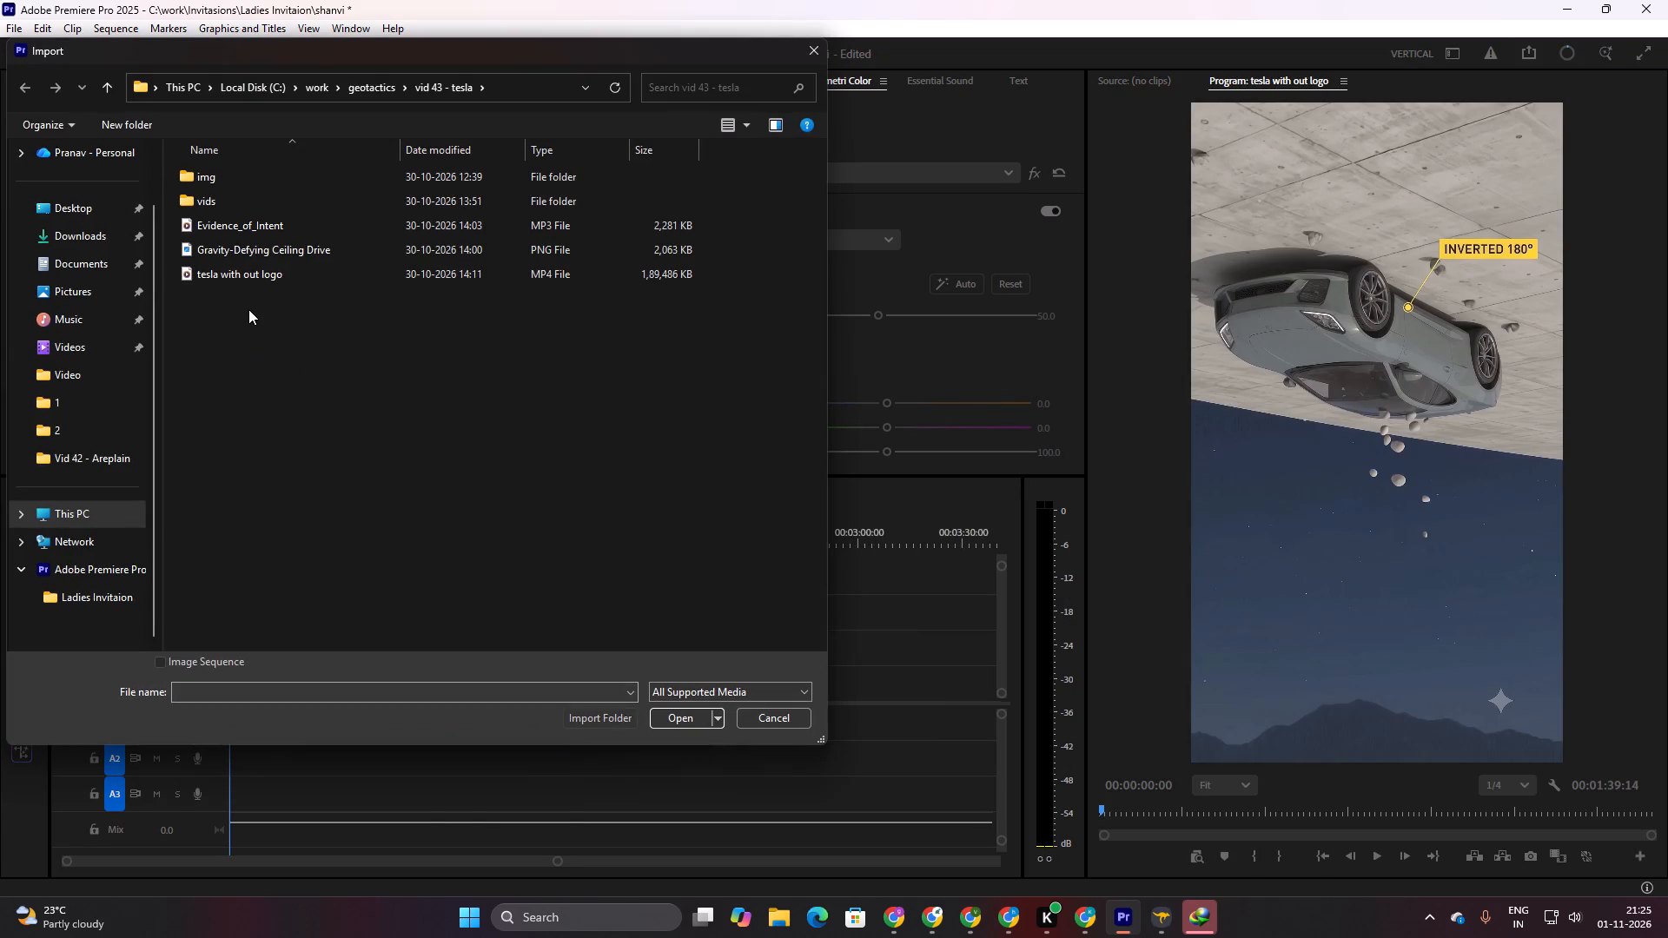
left_click(92, 237)
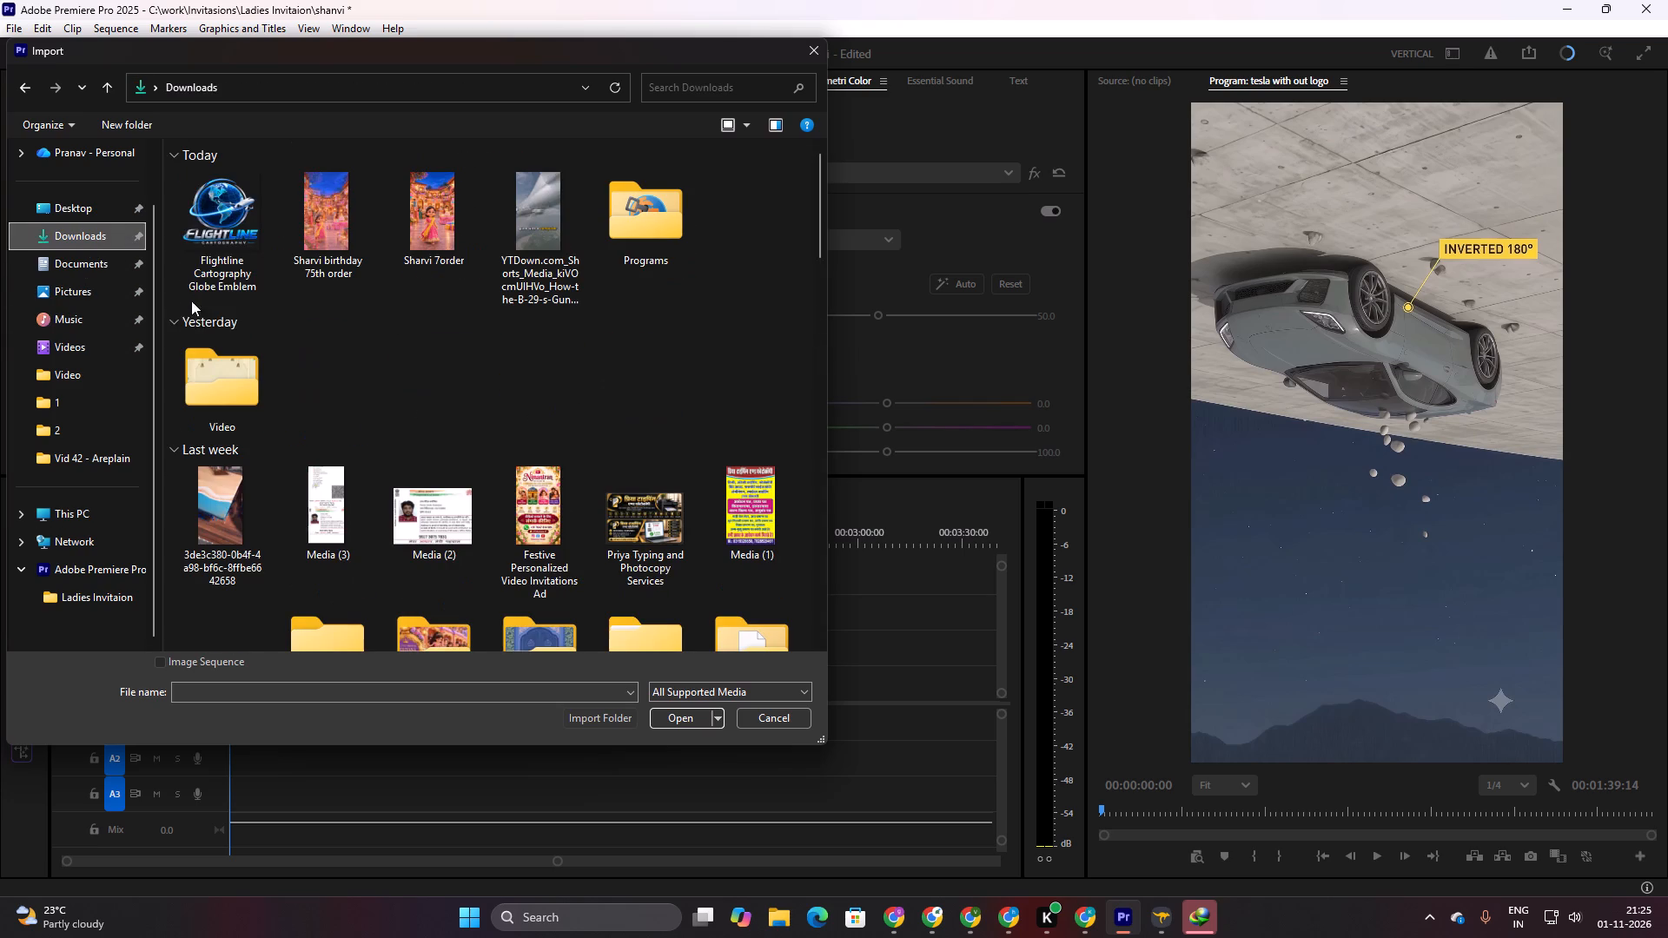
left_click(214, 241)
left_click(667, 719)
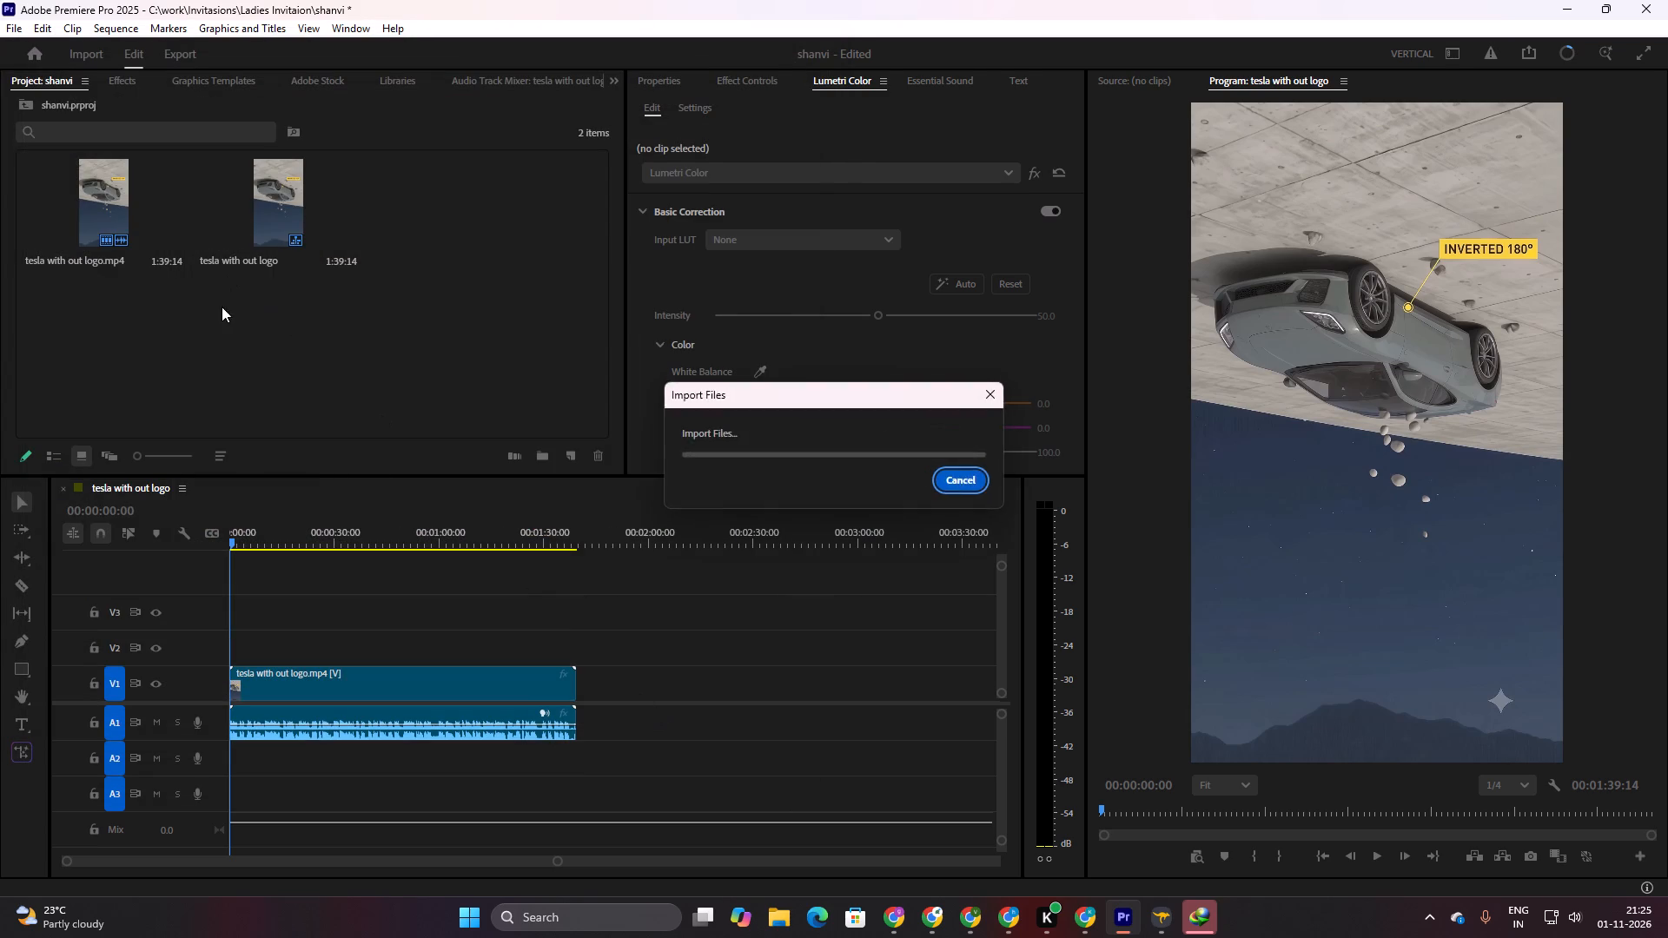
Place the globe emblem on track V2 at the sequence start and extend it to the end of the tesla video.
left_click_drag(415, 204, 224, 645)
left_click_drag(254, 650, 578, 657)
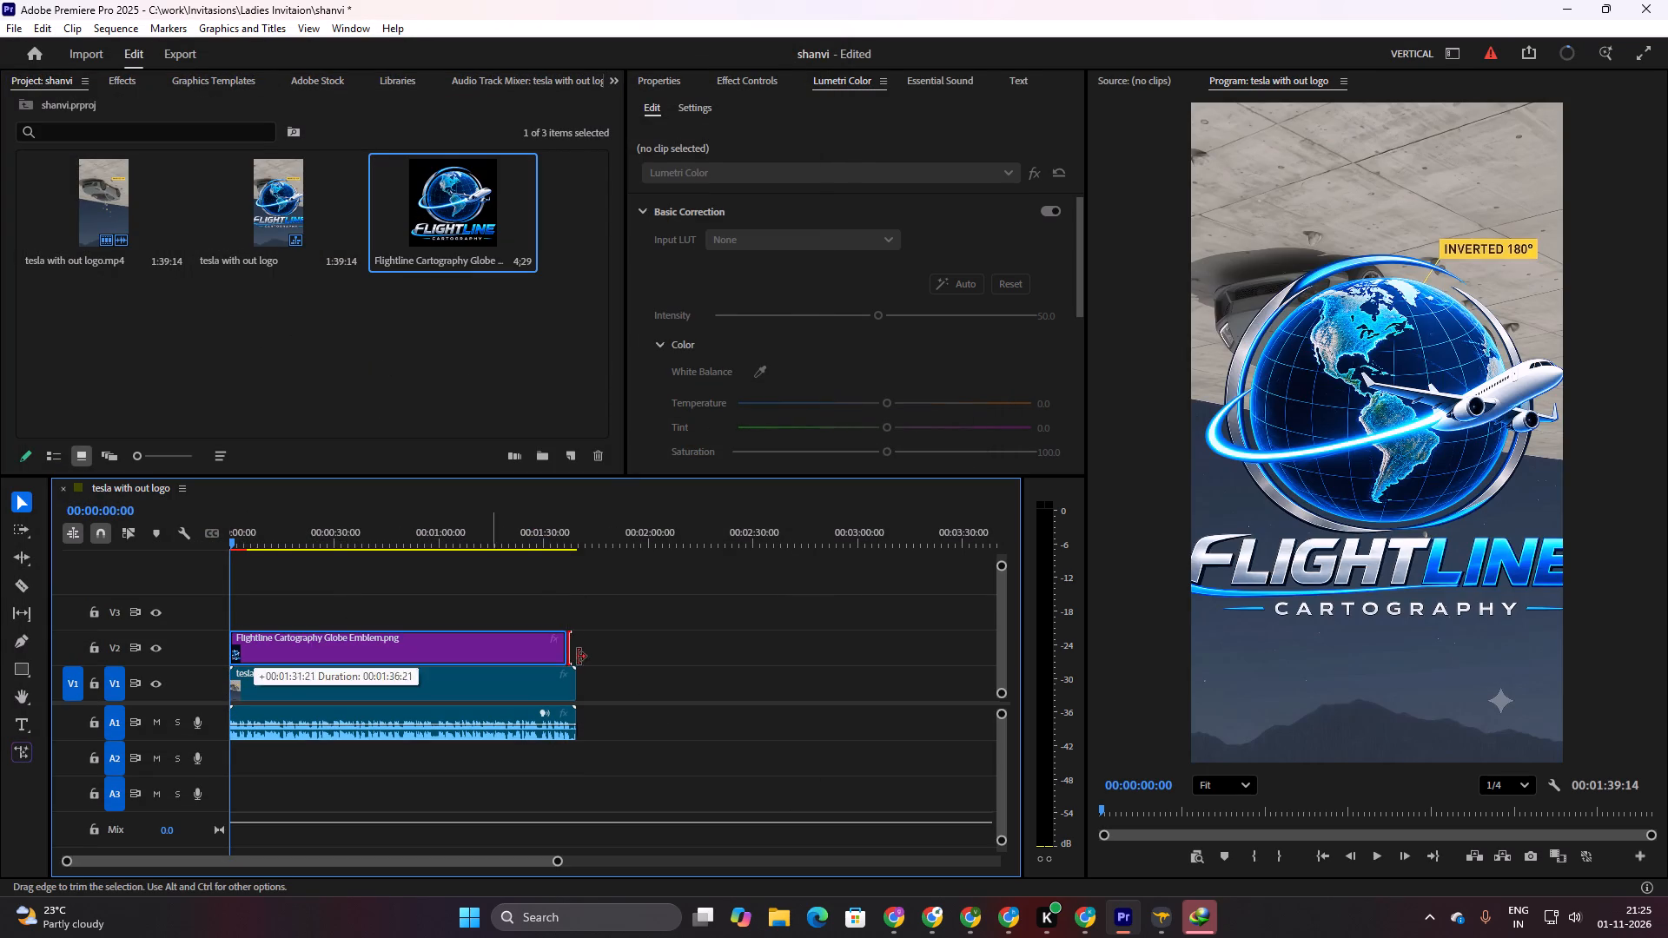
left_click_drag(578, 657, 580, 657)
left_click(585, 648)
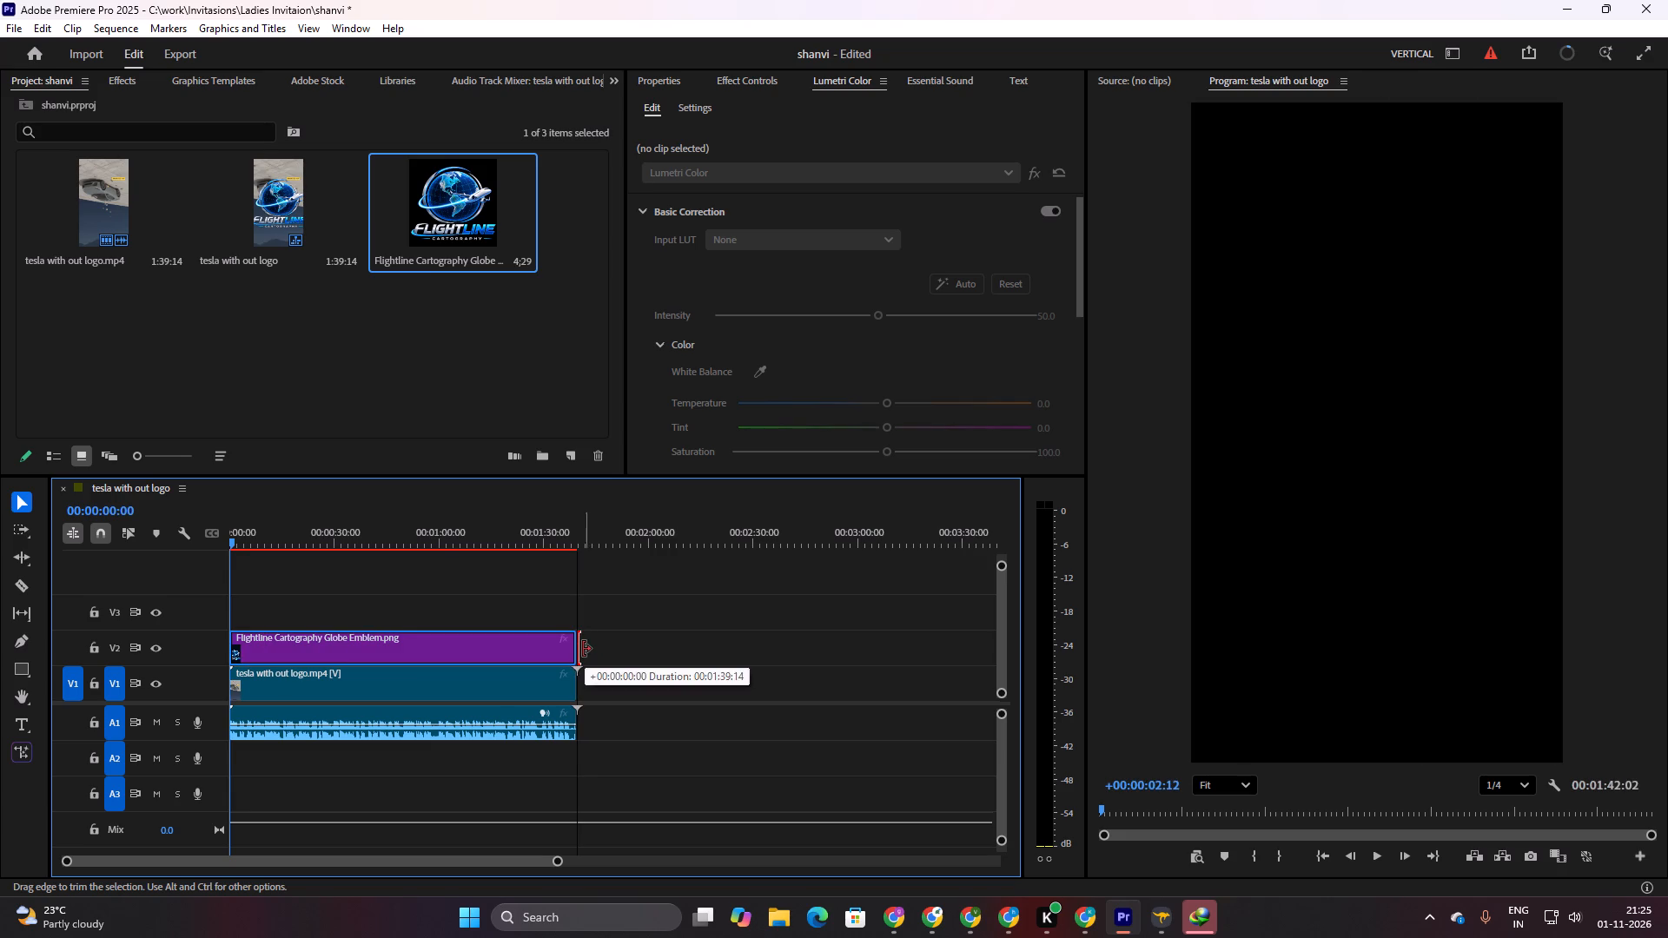
left_click(633, 646)
Scale the Flightline Cartography emblem clip down to 19.
left_click(407, 526)
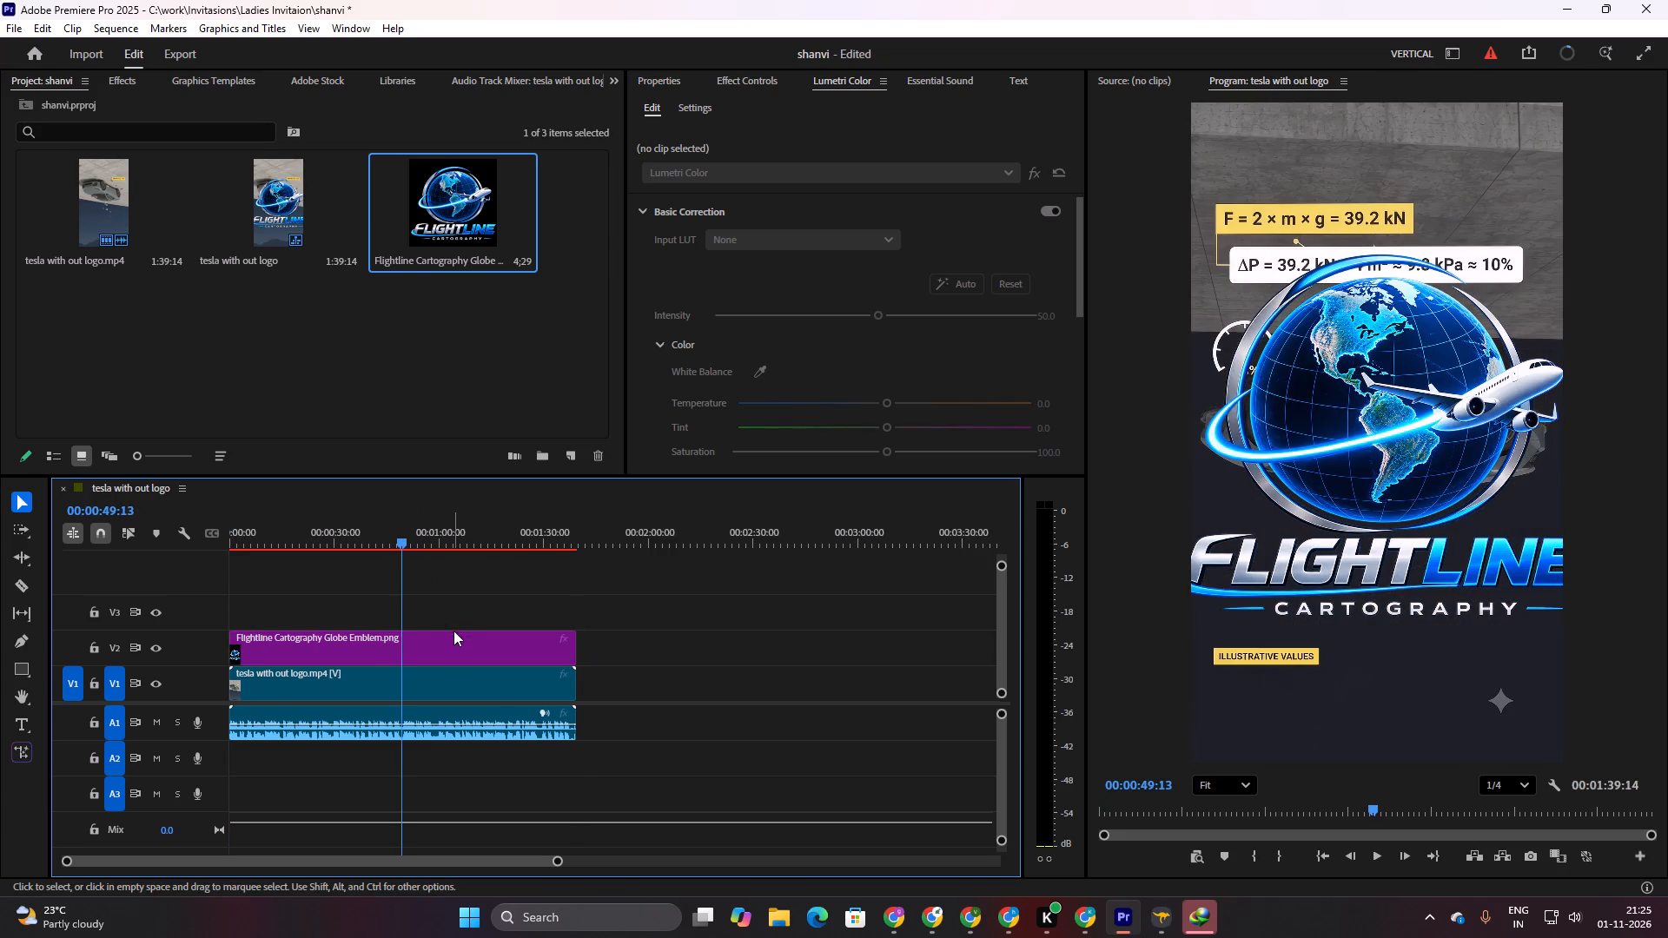
left_click(455, 643)
left_click(734, 76)
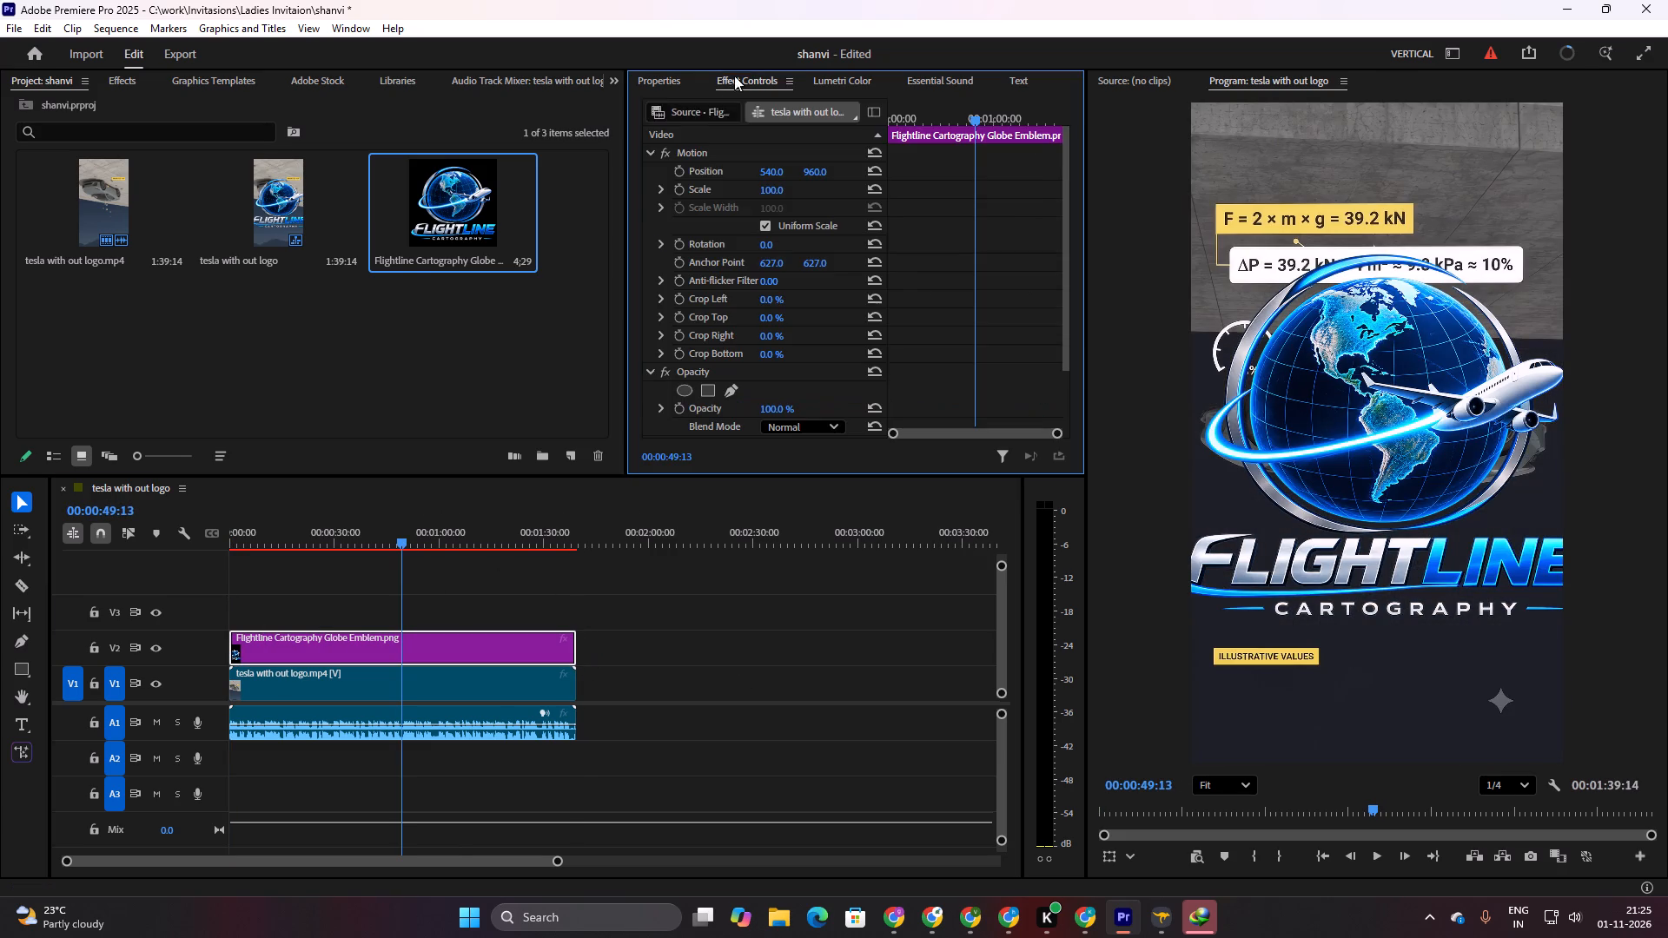
left_click_drag(779, 191, 727, 204)
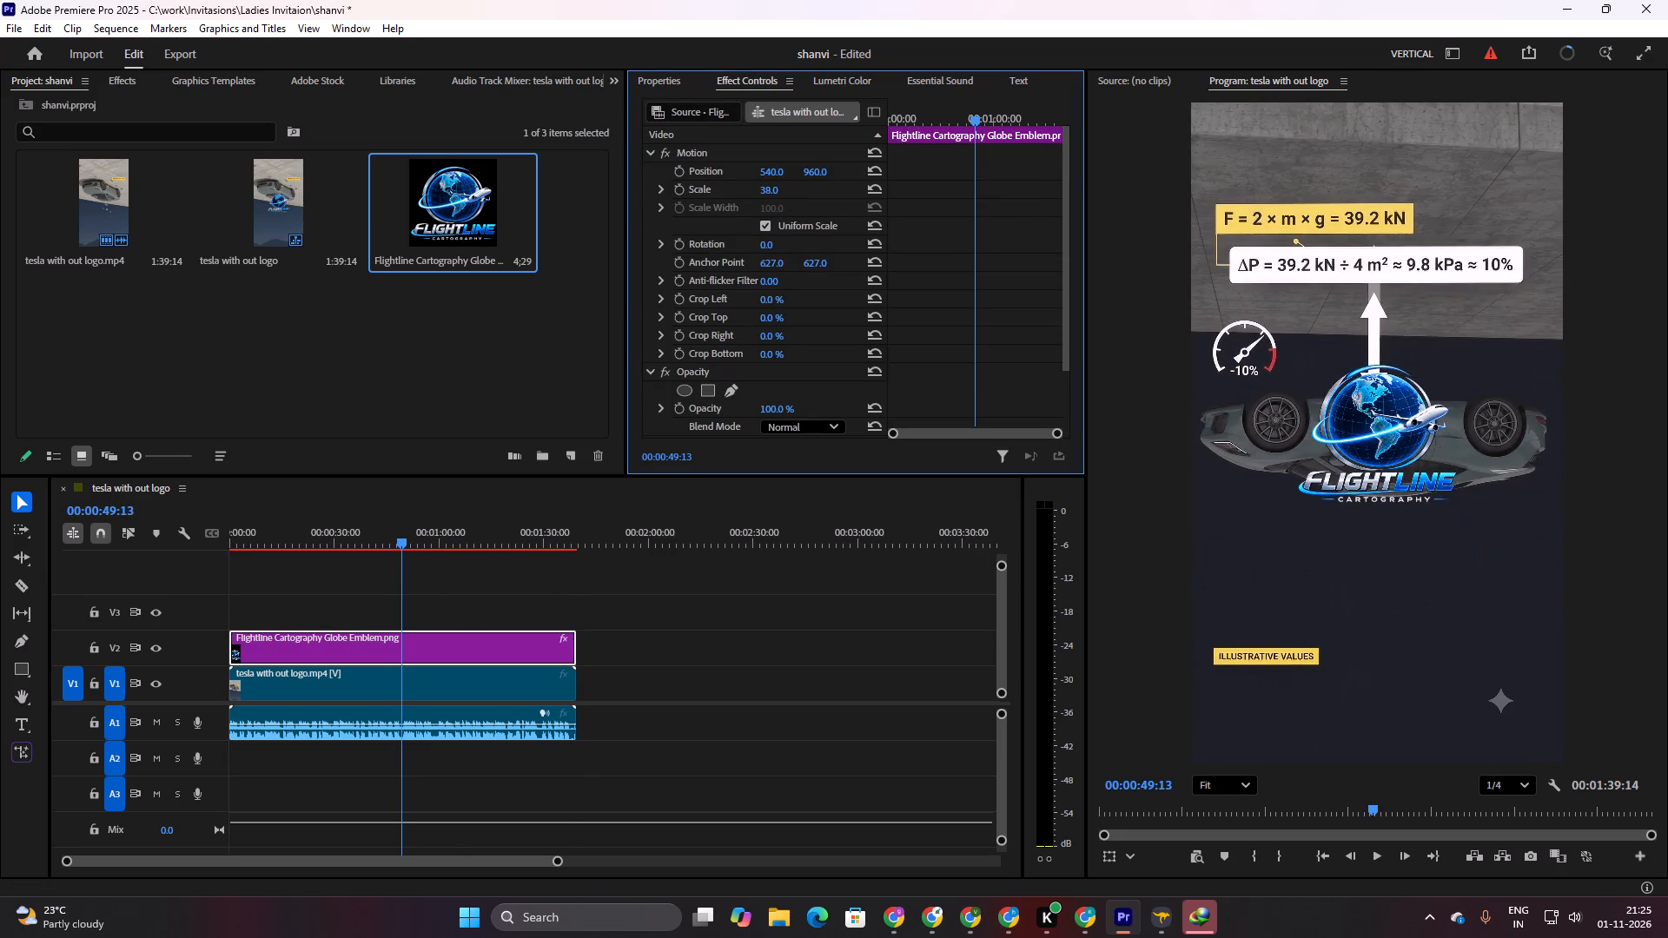
left_click_drag(727, 204, 713, 208)
Move the emblem to the lower-right corner of the video frame, at position 896, 1748.
left_click_drag(769, 174, 1023, 195)
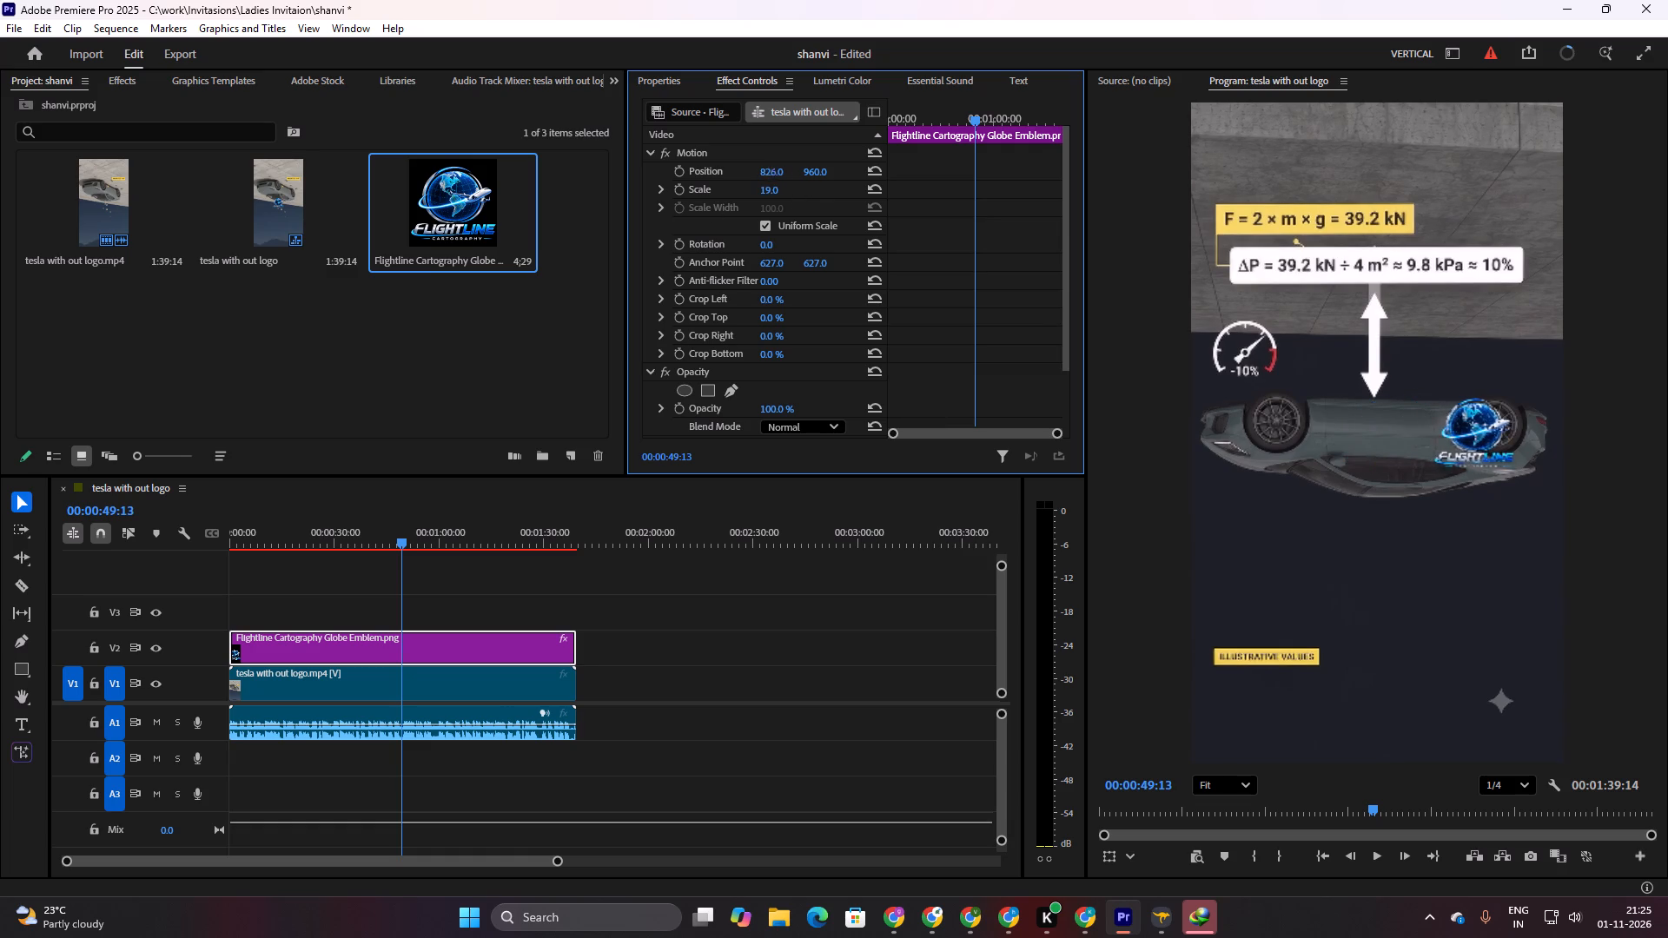
left_click_drag(1023, 195, 1062, 198)
left_click_drag(804, 171, 1168, 215)
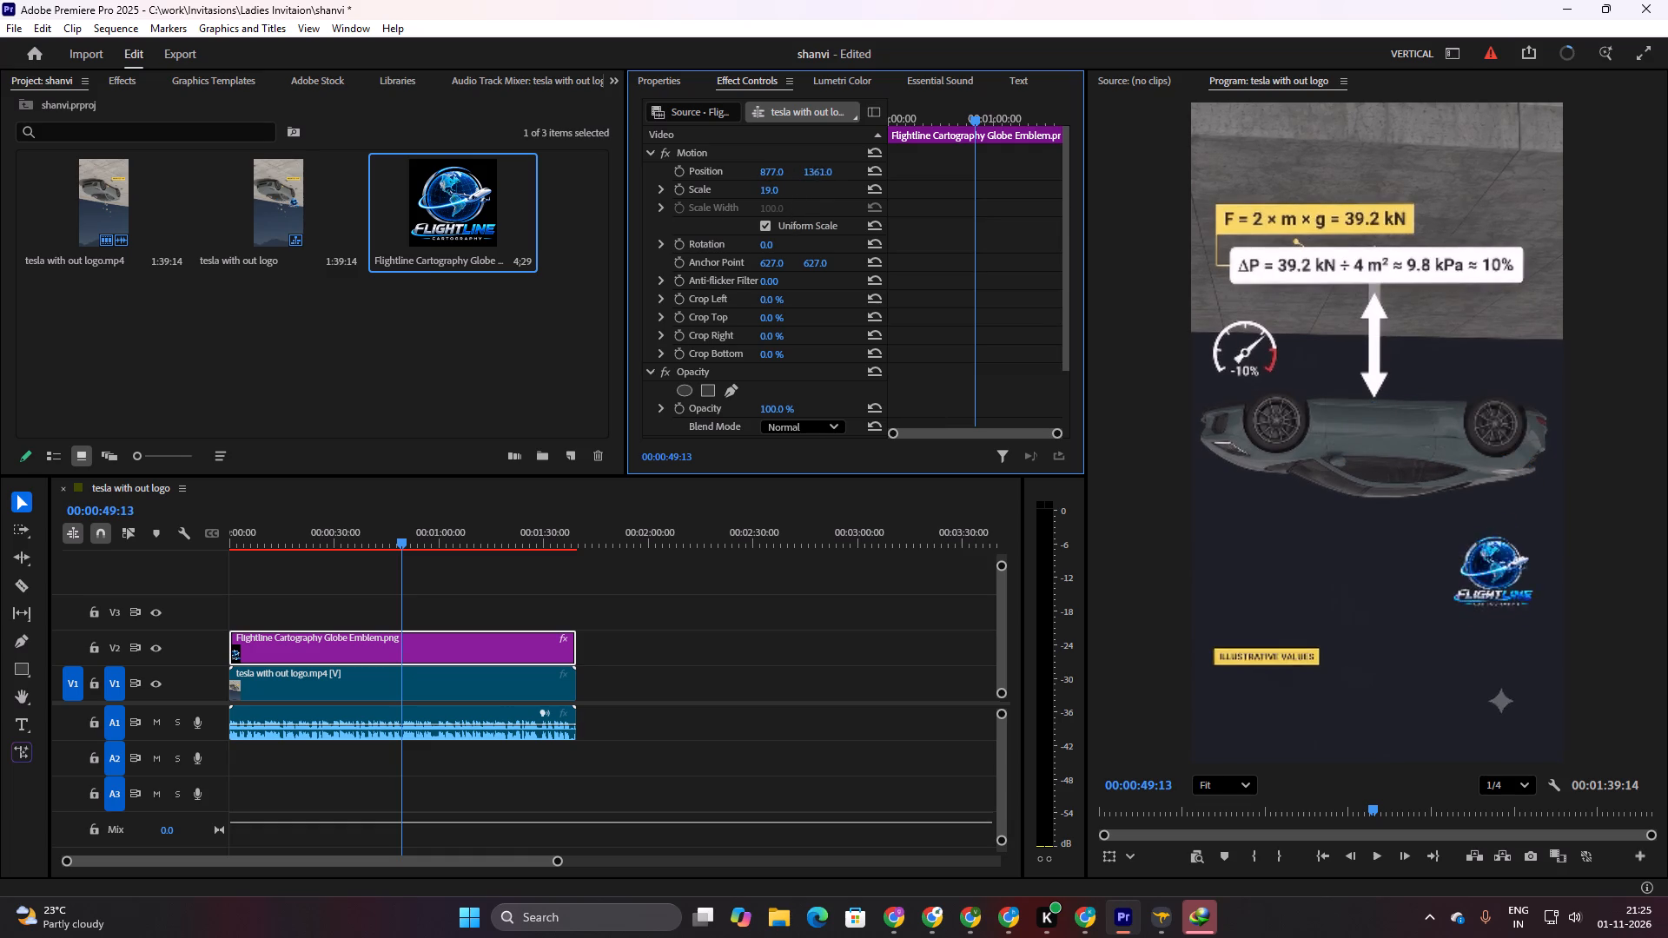
left_click_drag(1168, 215, 1489, 248)
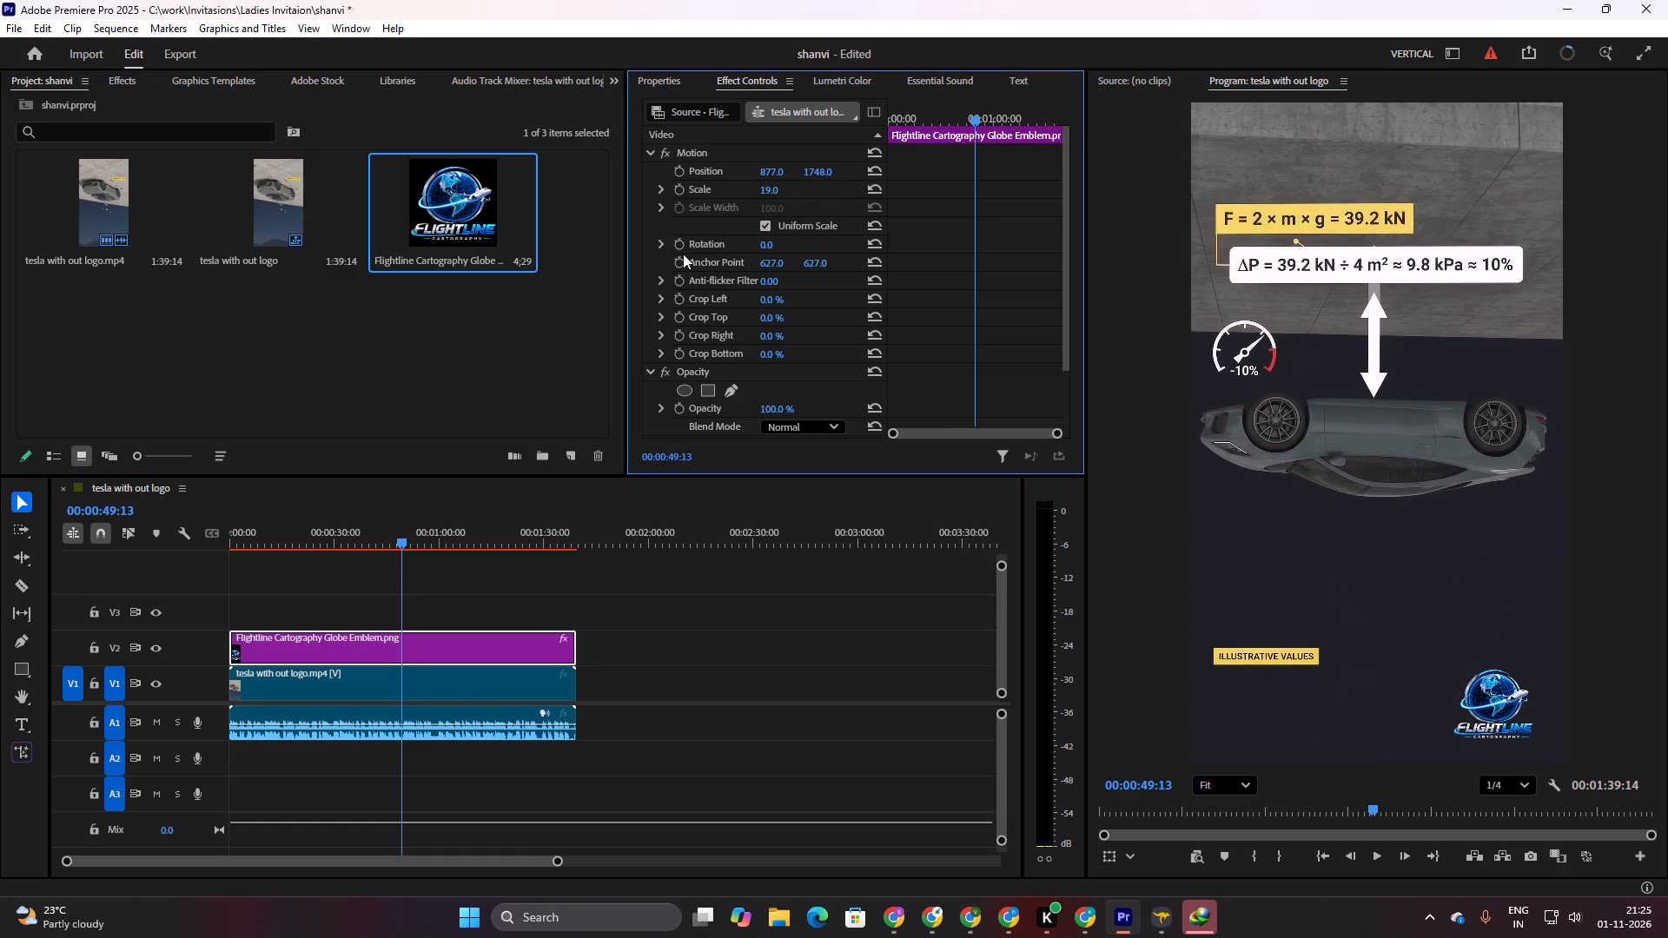
left_click_drag(780, 169, 804, 175)
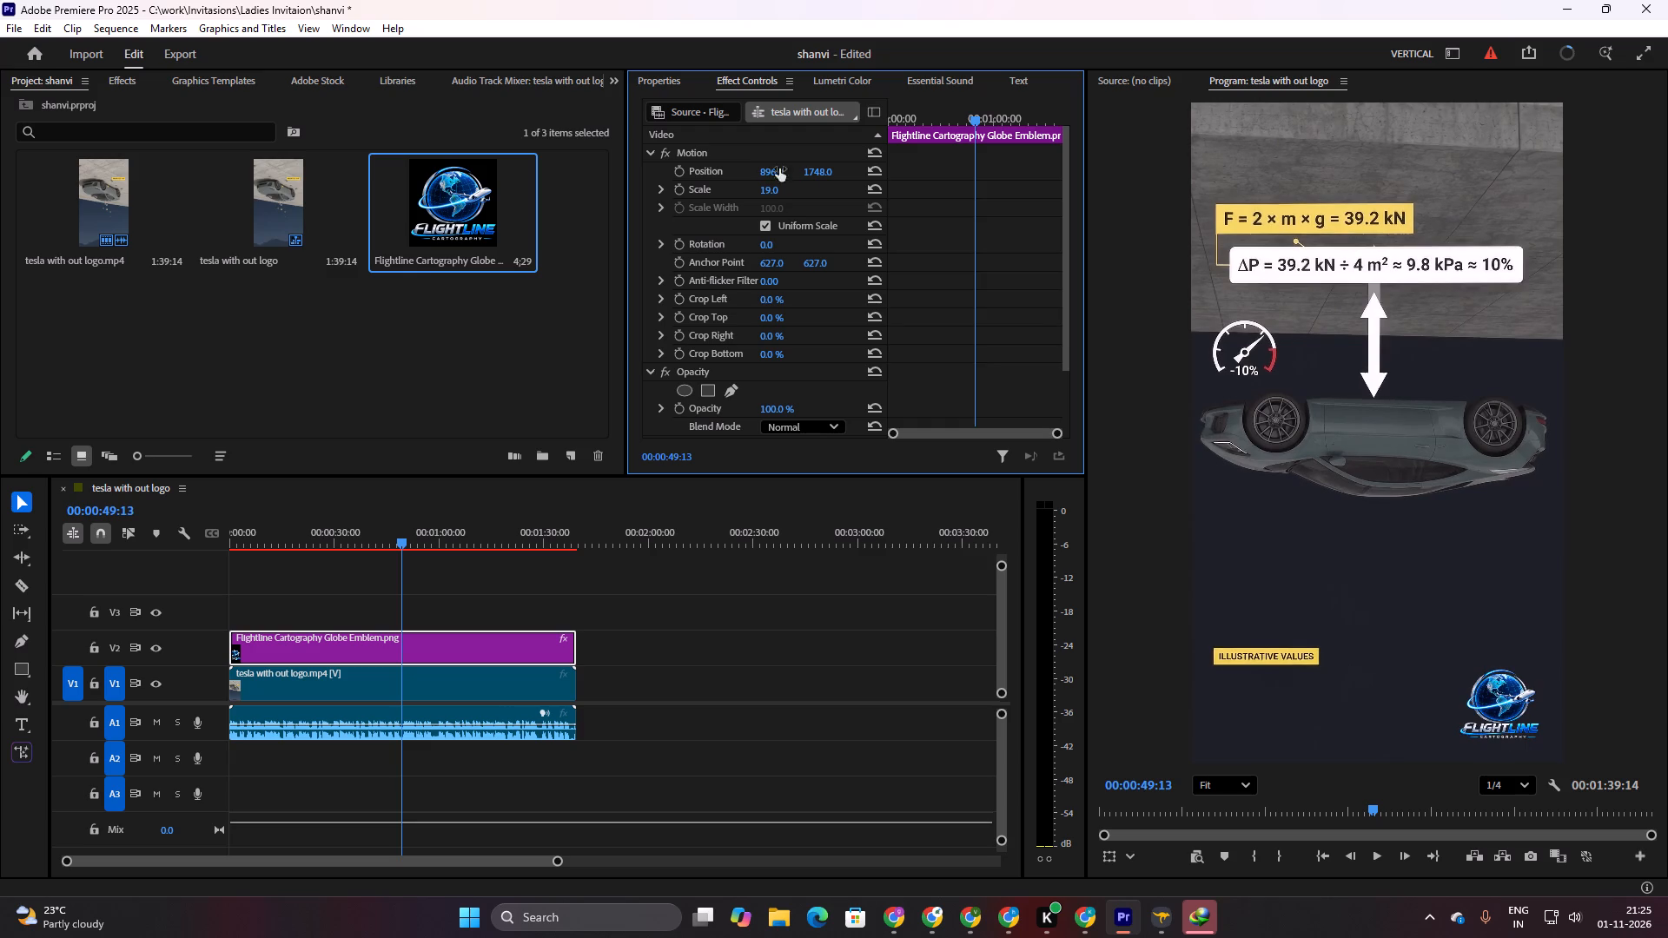
left_click(827, 646)
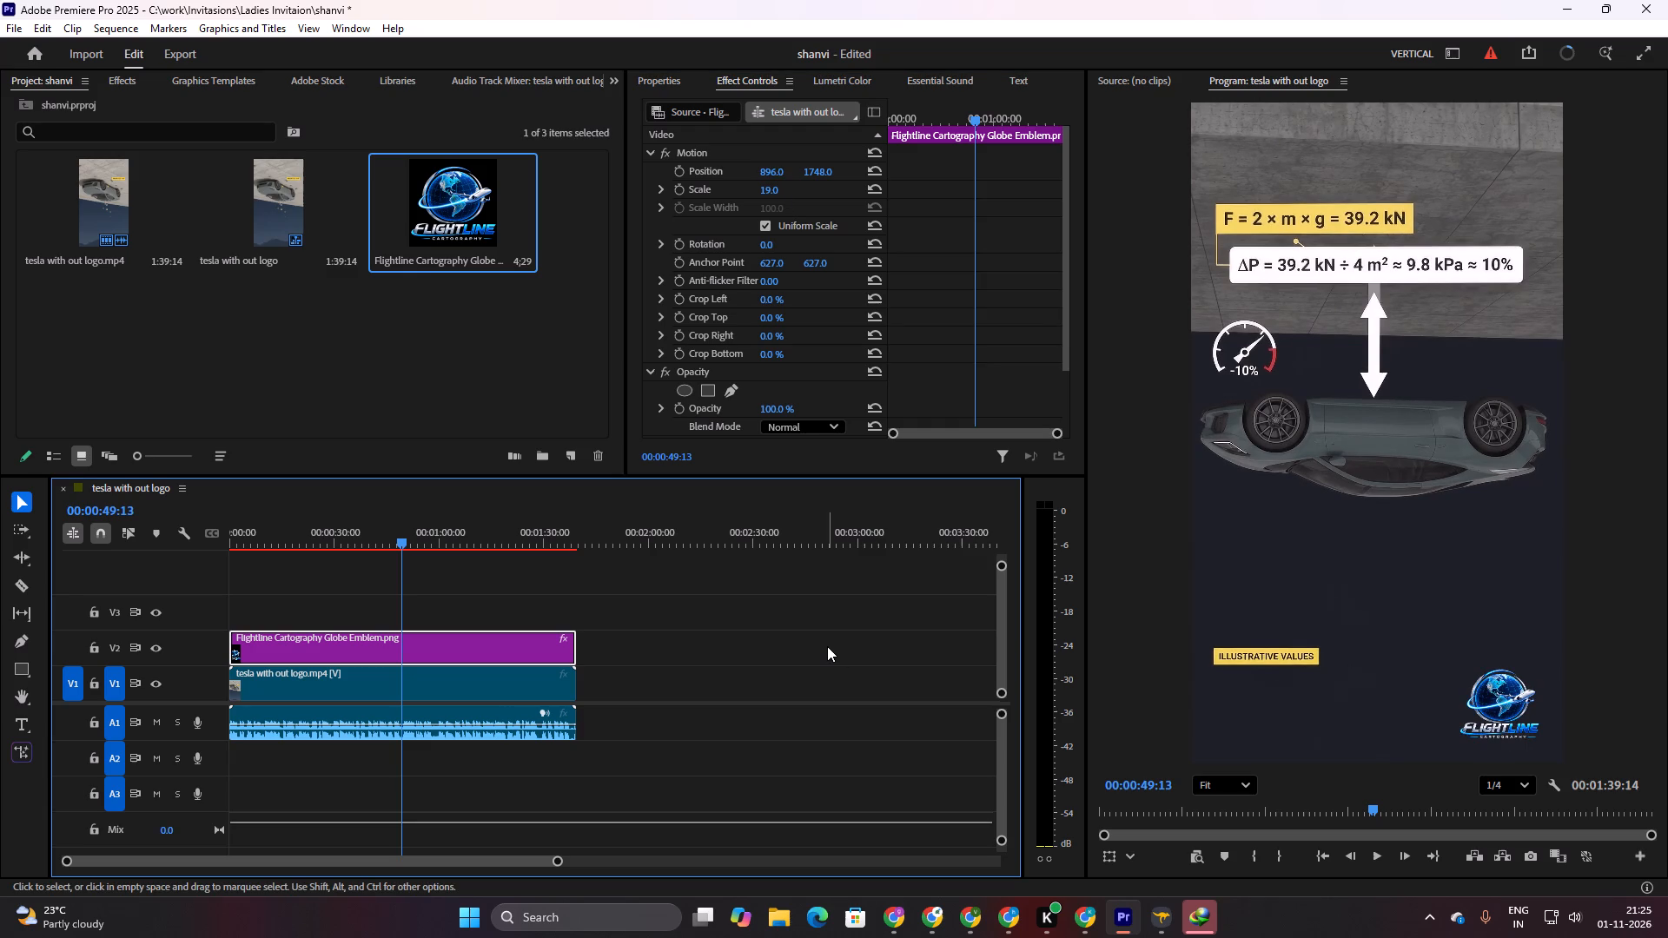
Save the project with the emblem overlay in place.
key("ctrl+s")
left_click(806, 644)
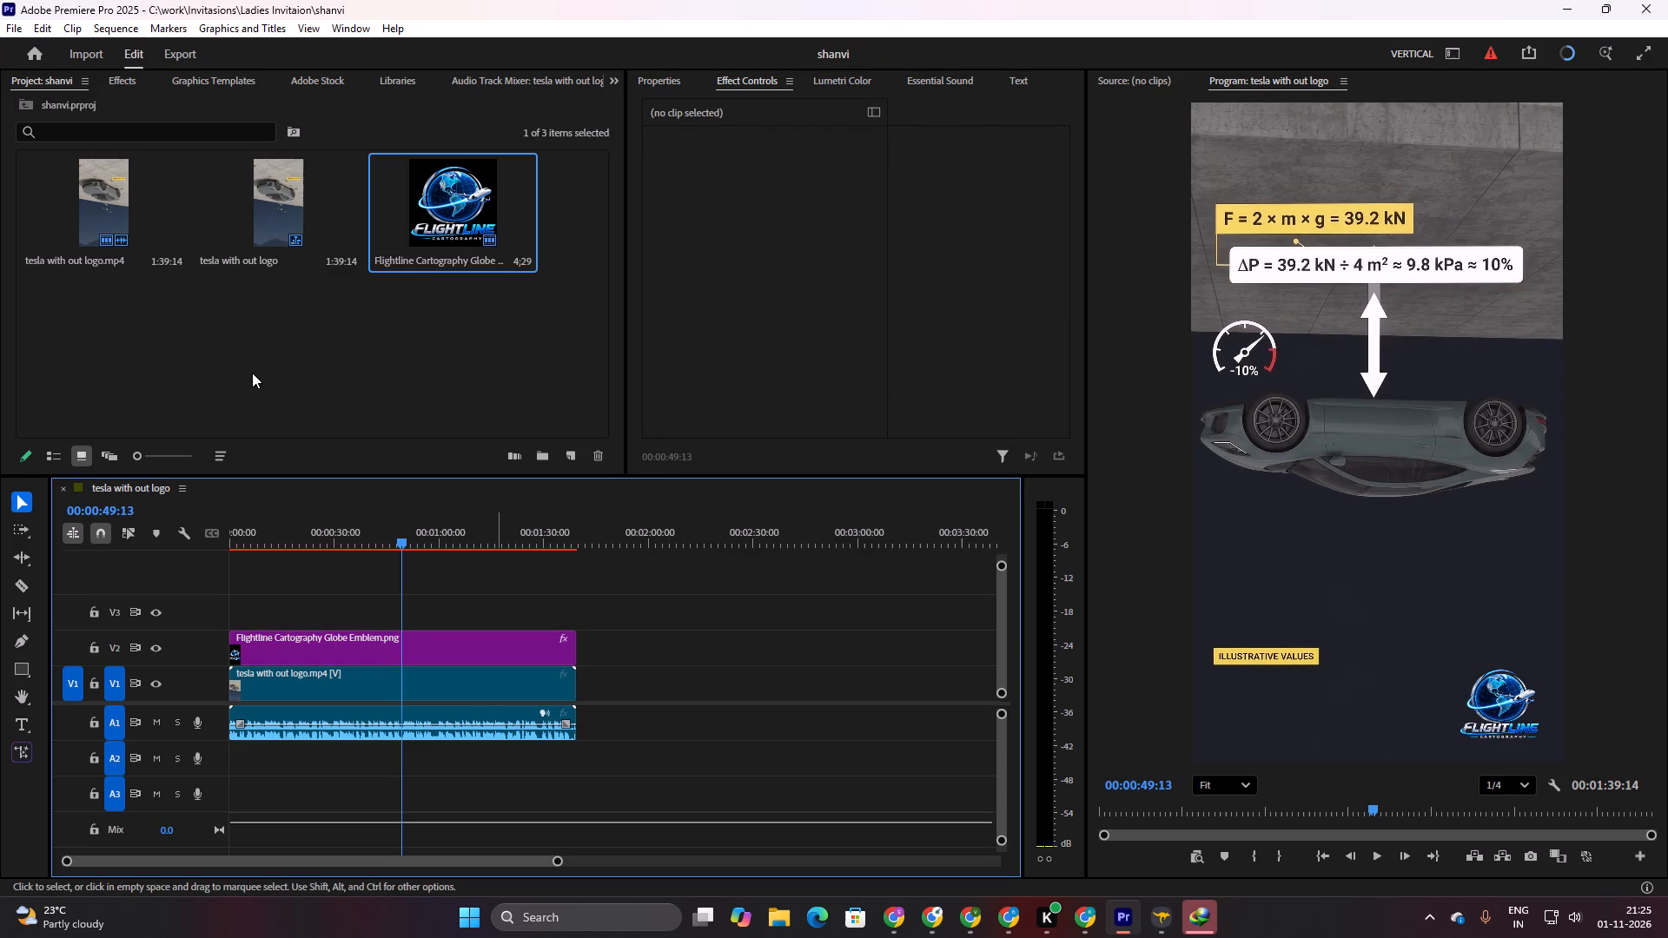
Import the Evidence_of_Intent MP3 from the vid 43 - tesla folder inside the geotactics work folder.
double_click(245, 368)
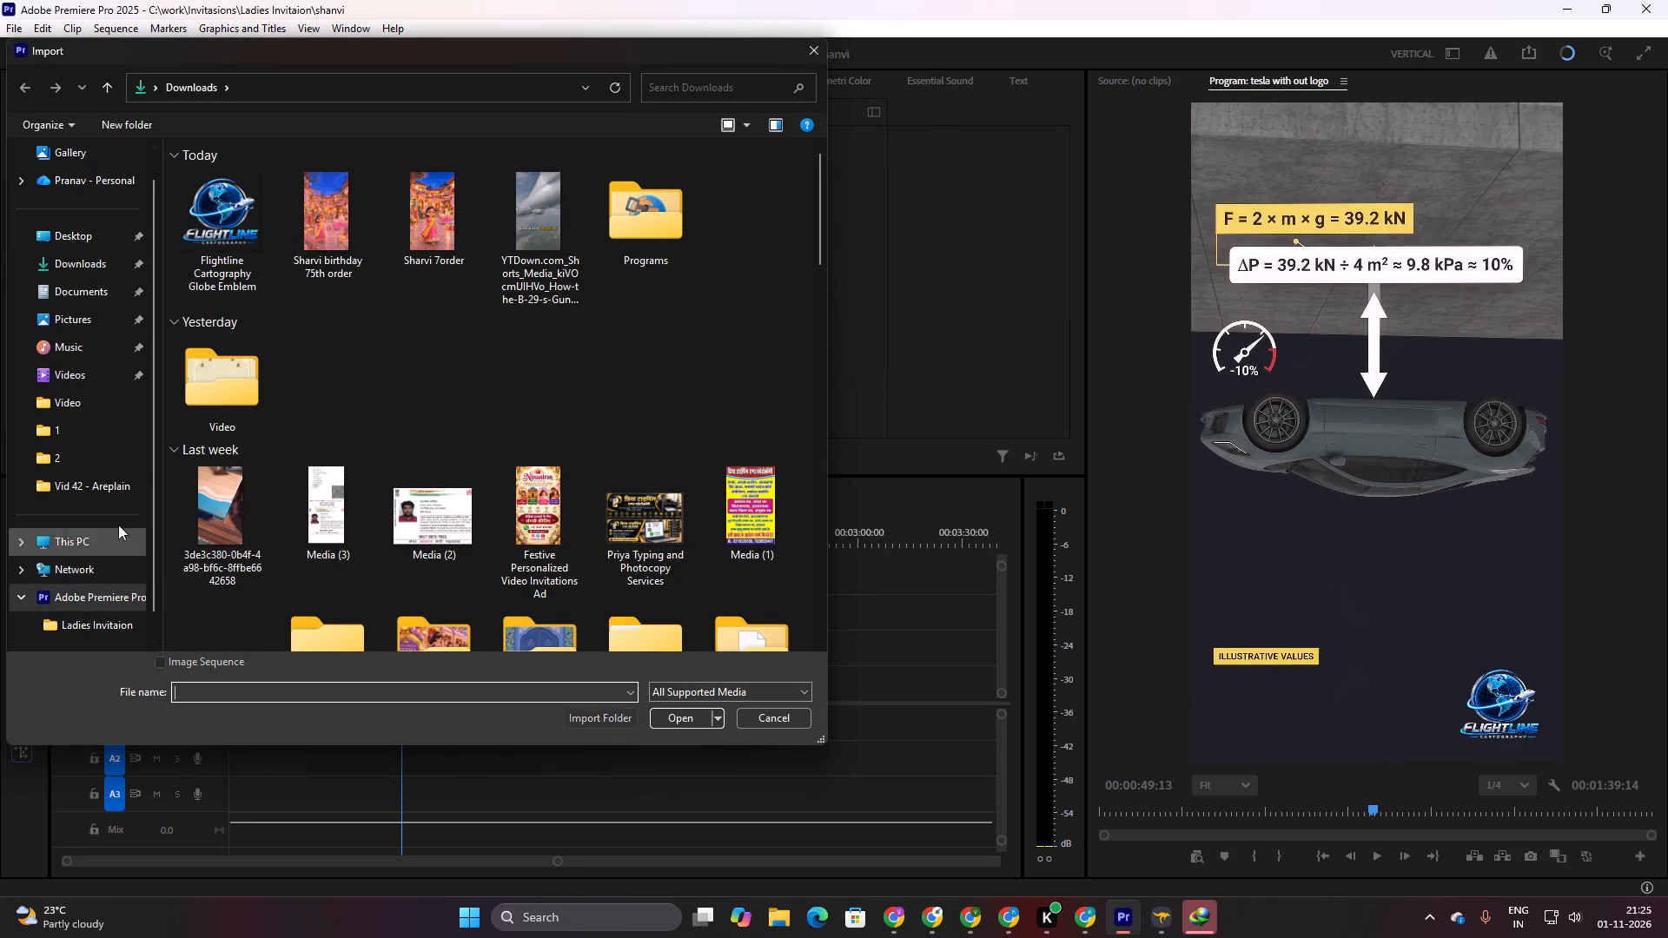
left_click(86, 476)
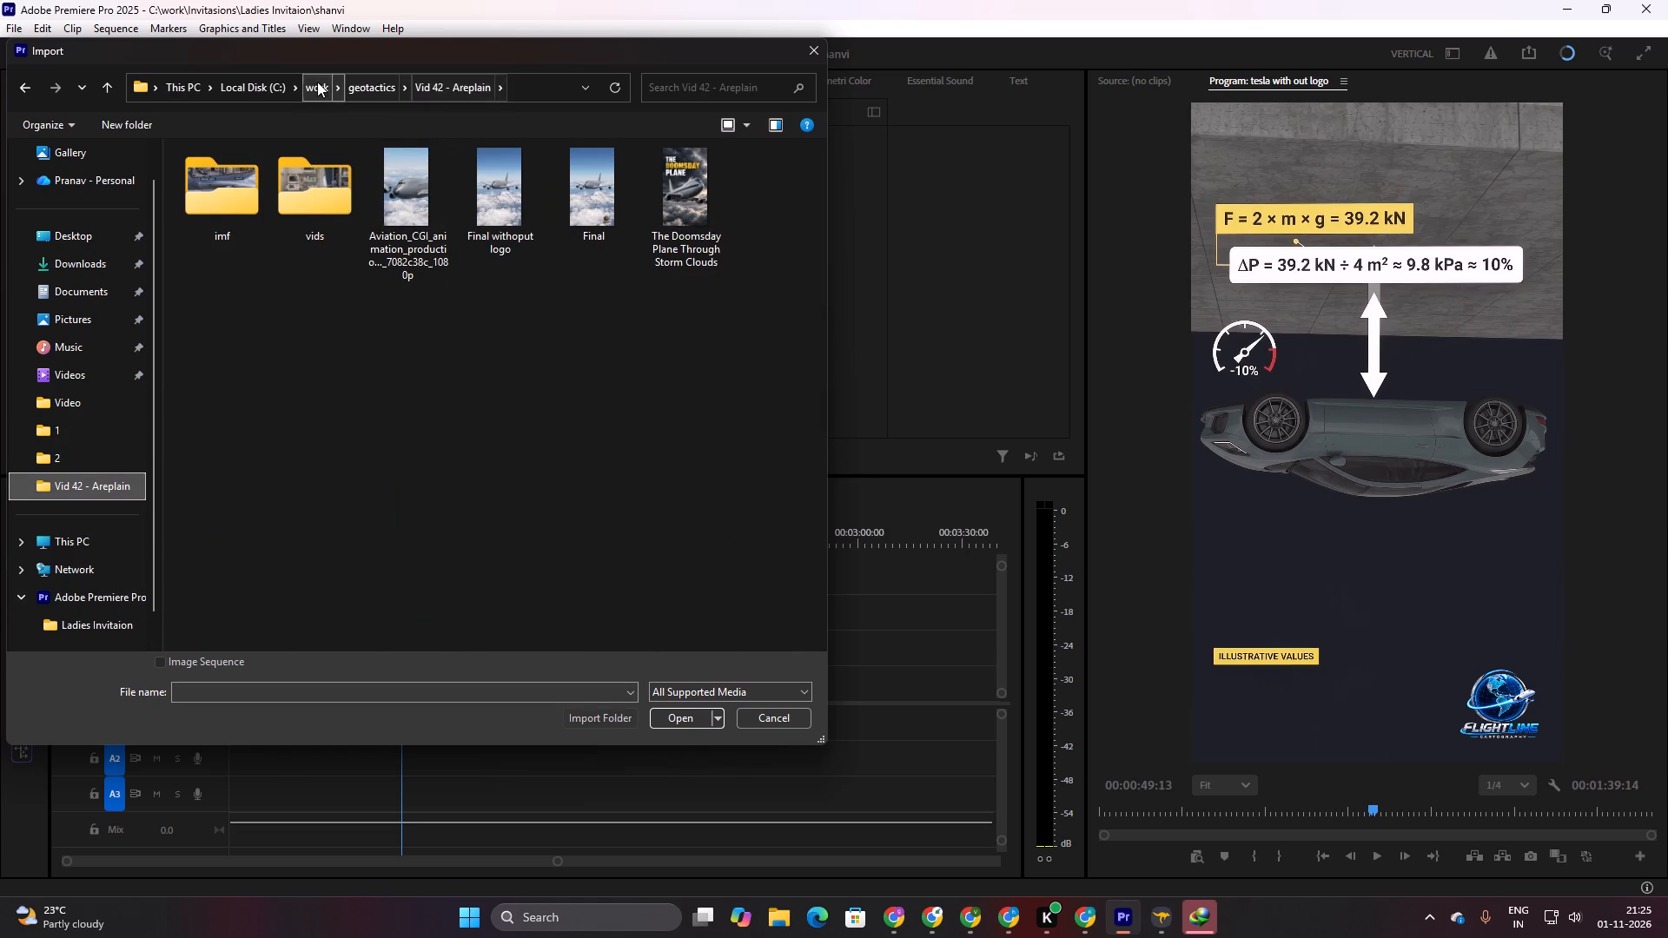
left_click(317, 81)
double_click(252, 196)
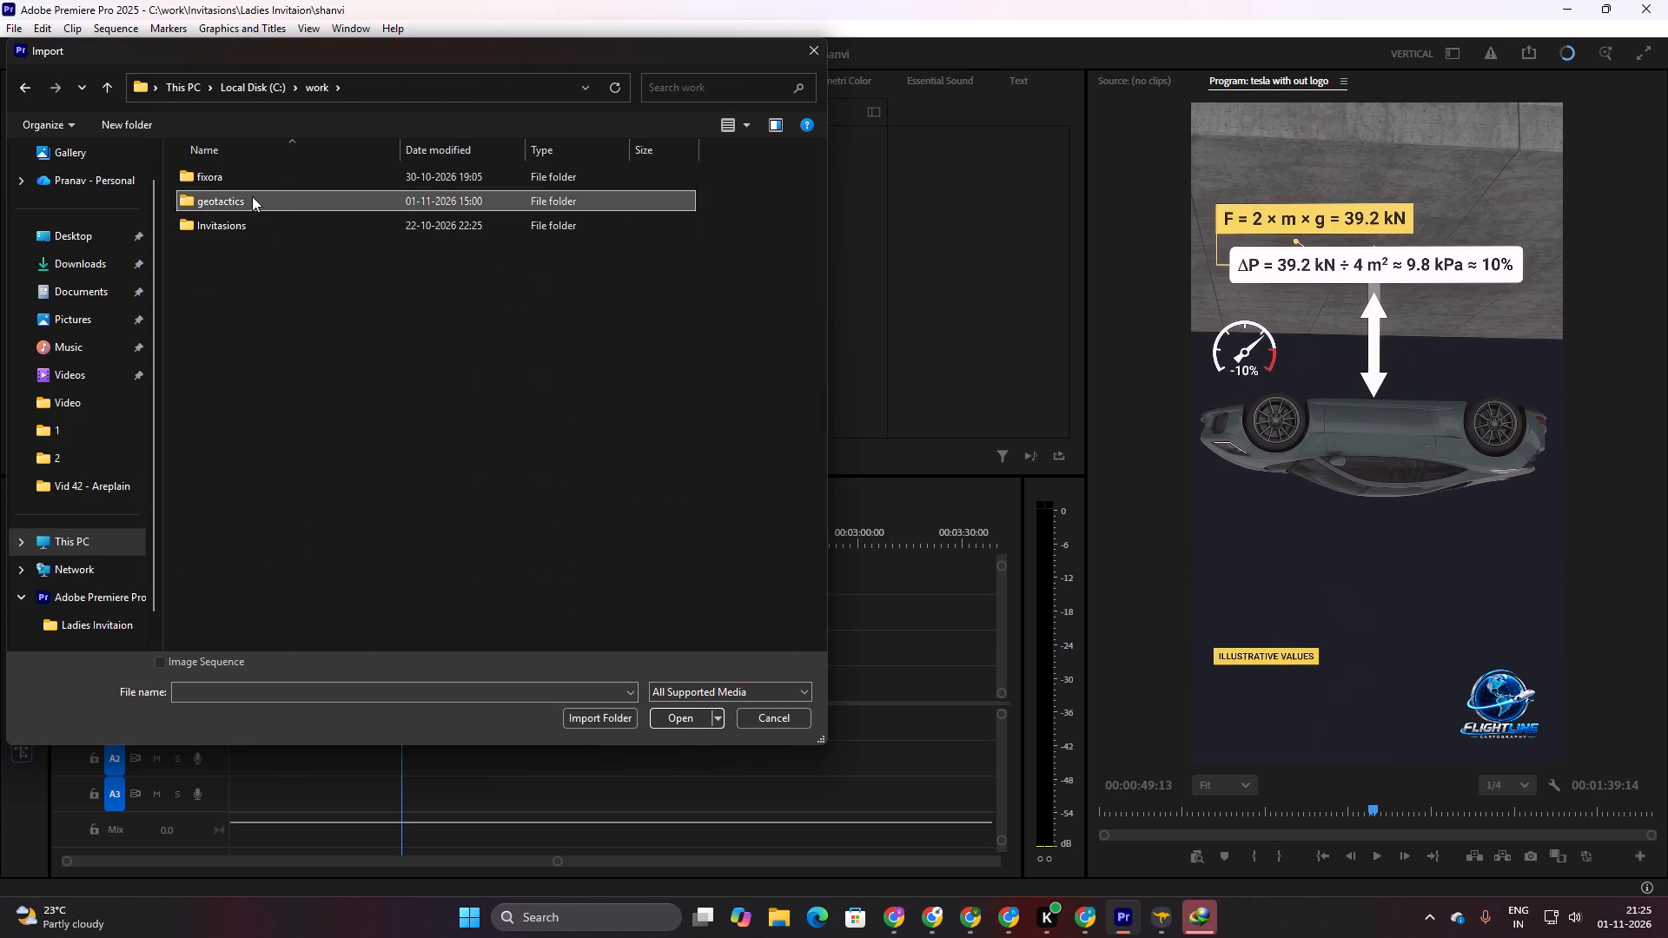
scroll(327, 552, "down", 15)
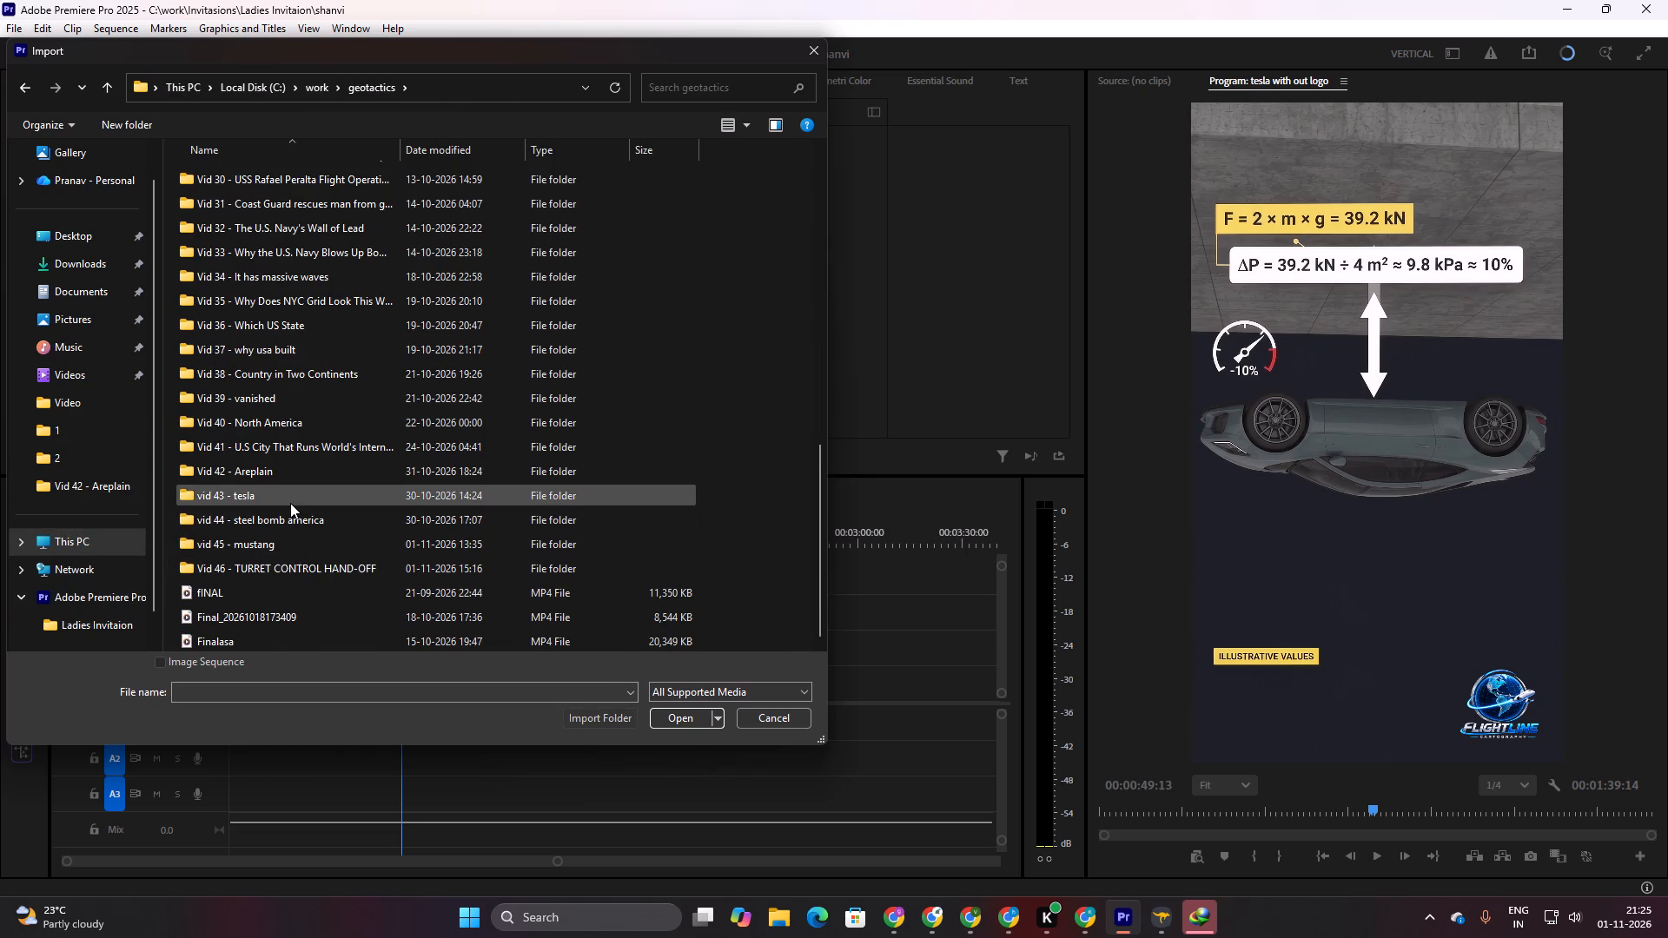
double_click(290, 502)
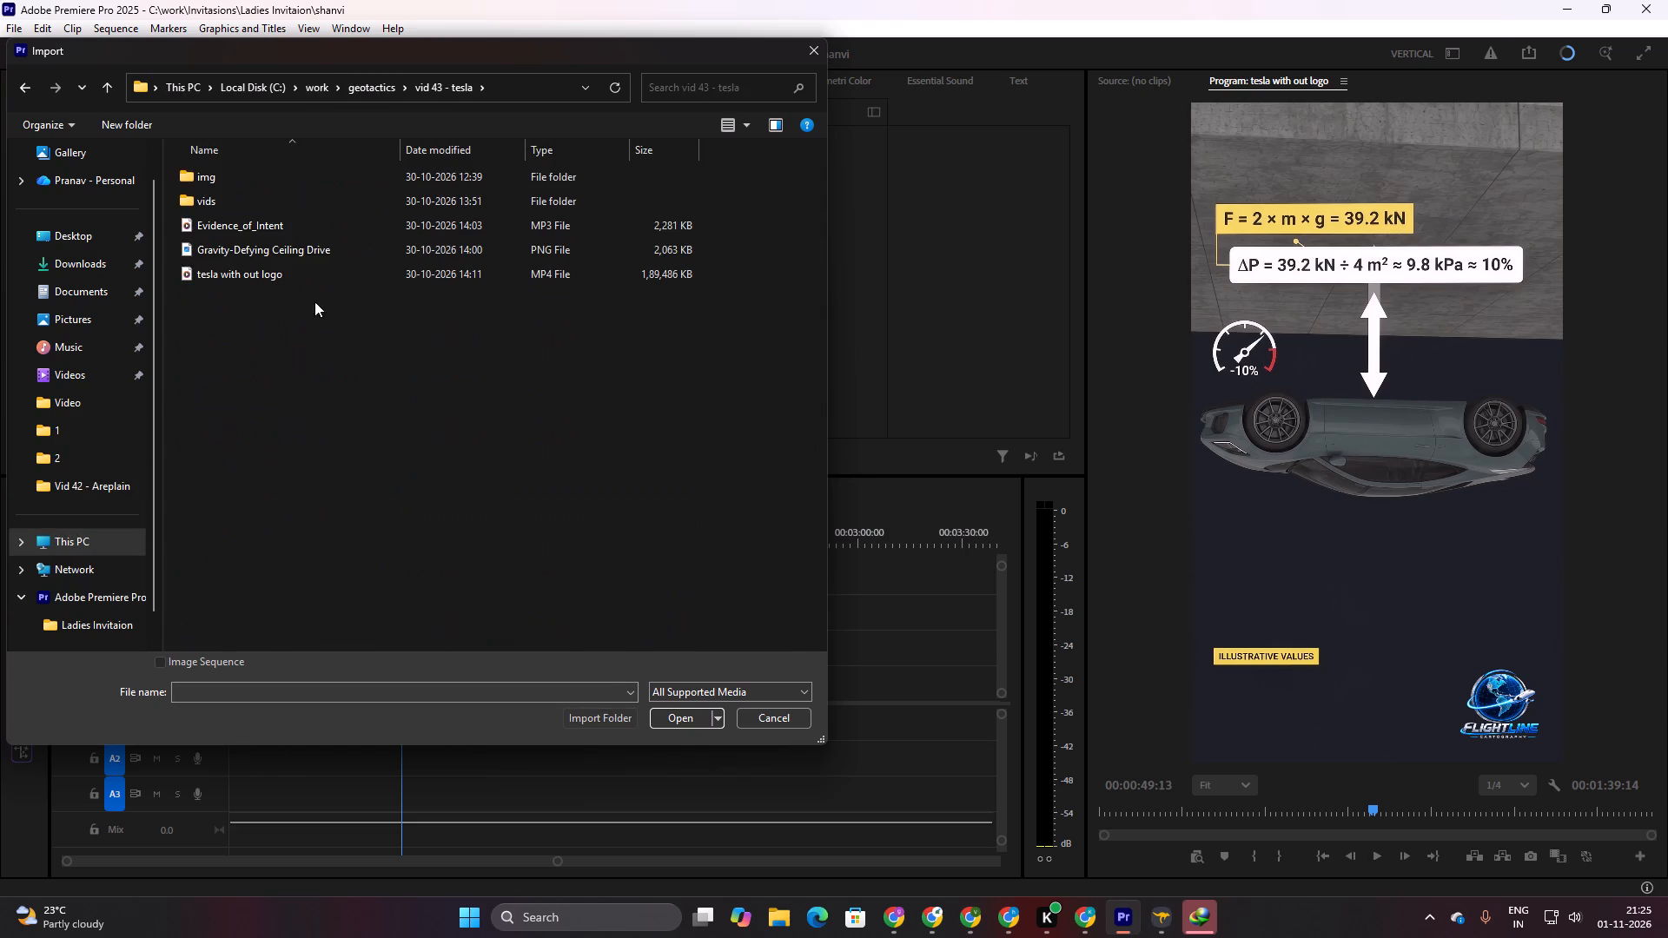
left_click(270, 231)
left_click(684, 710)
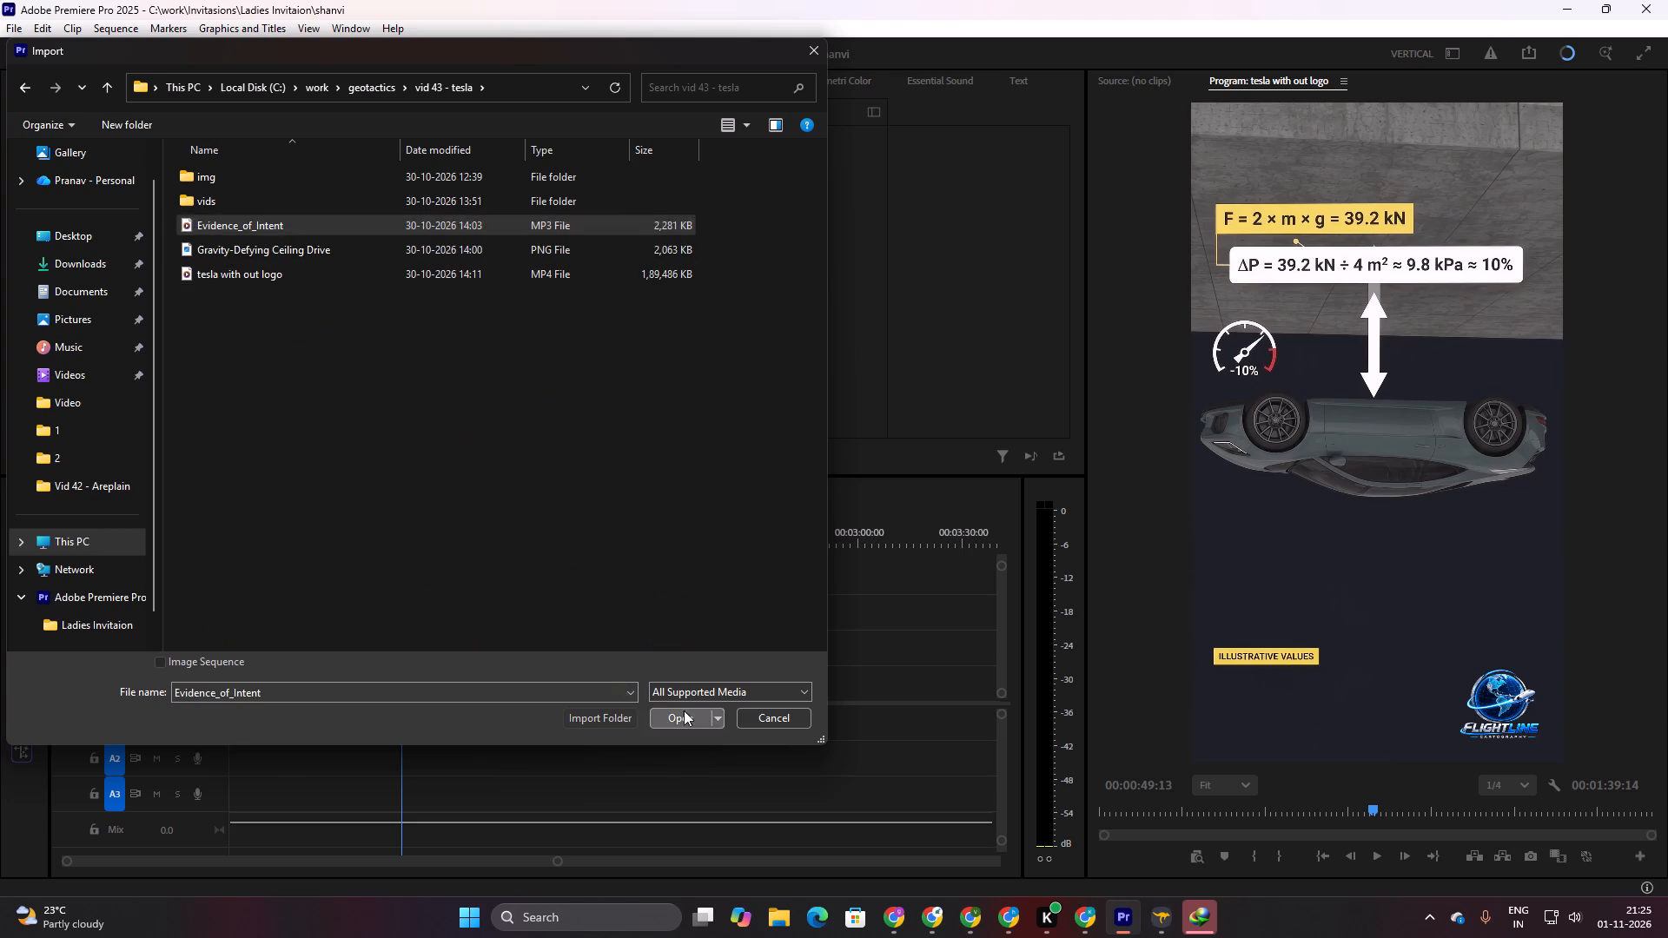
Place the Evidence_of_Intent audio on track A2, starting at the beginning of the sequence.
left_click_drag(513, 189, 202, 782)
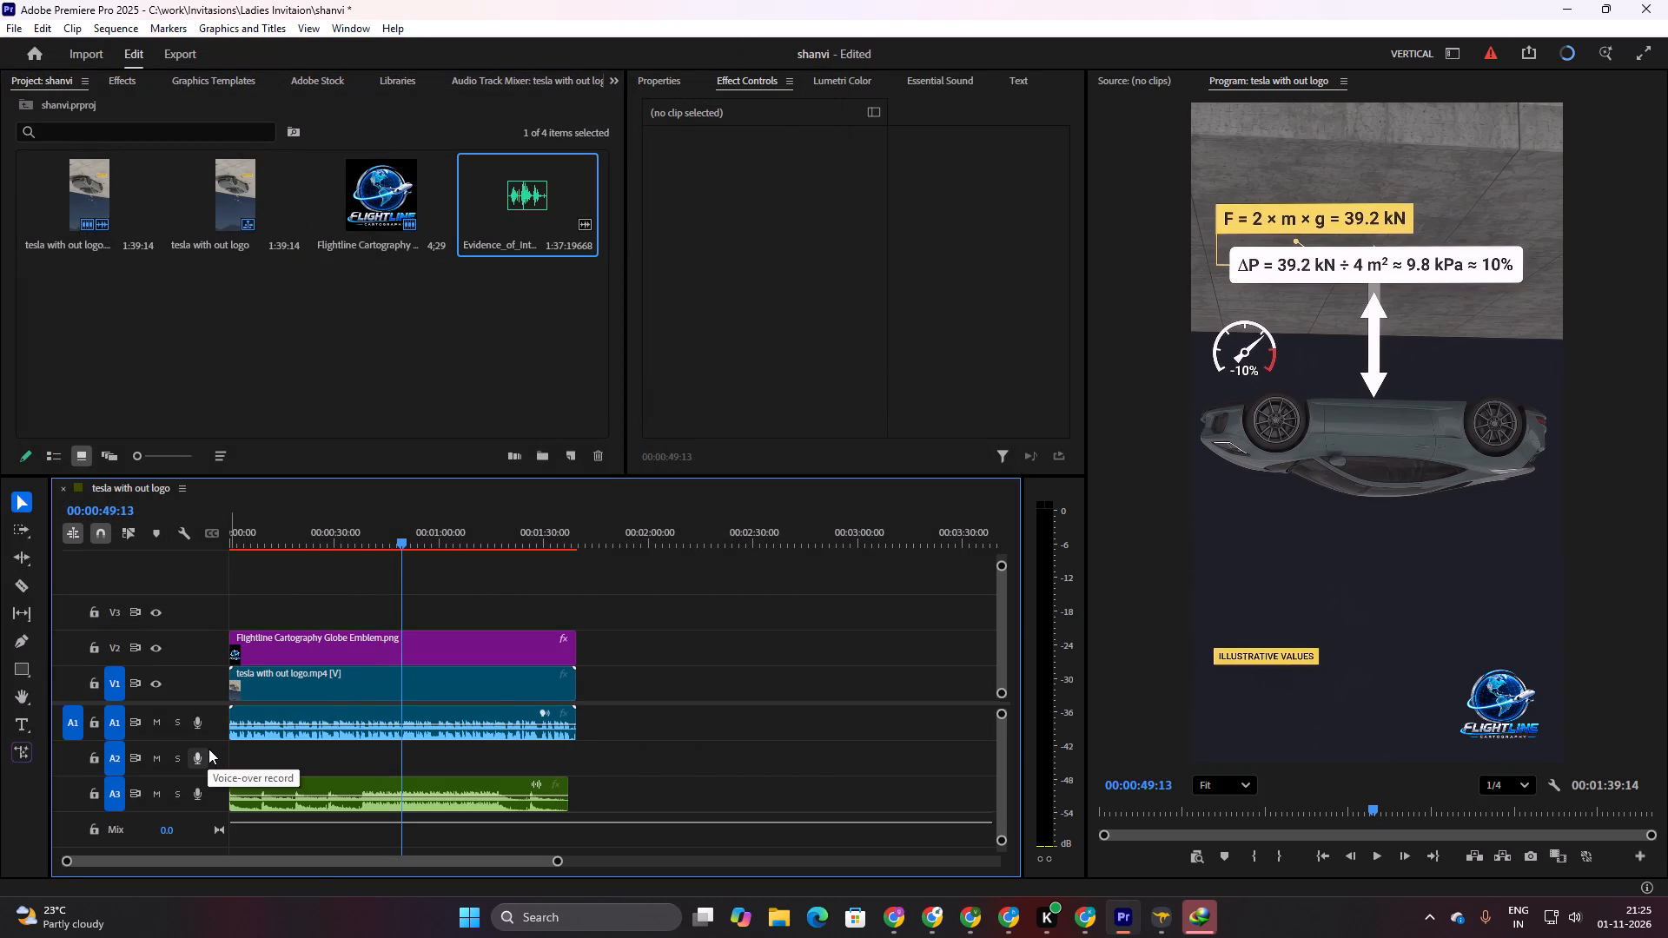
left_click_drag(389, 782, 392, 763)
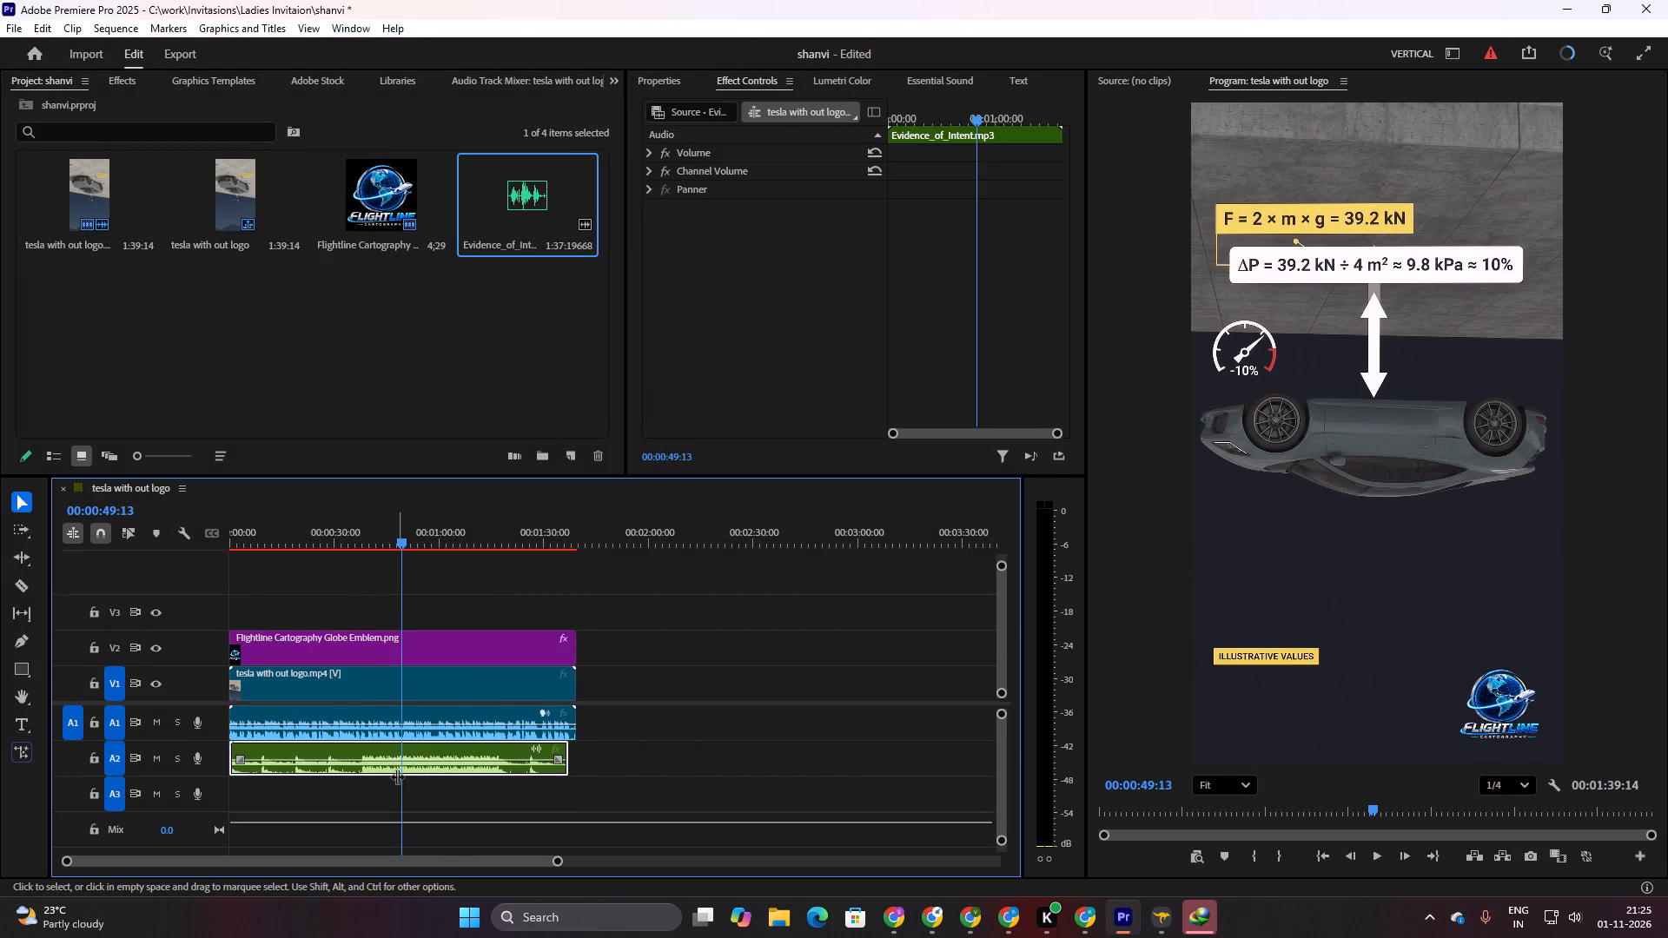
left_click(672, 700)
Play the sequence from the start and mute track A2 to compare the sound with and without the added music.
left_click_drag(381, 544, 182, 563)
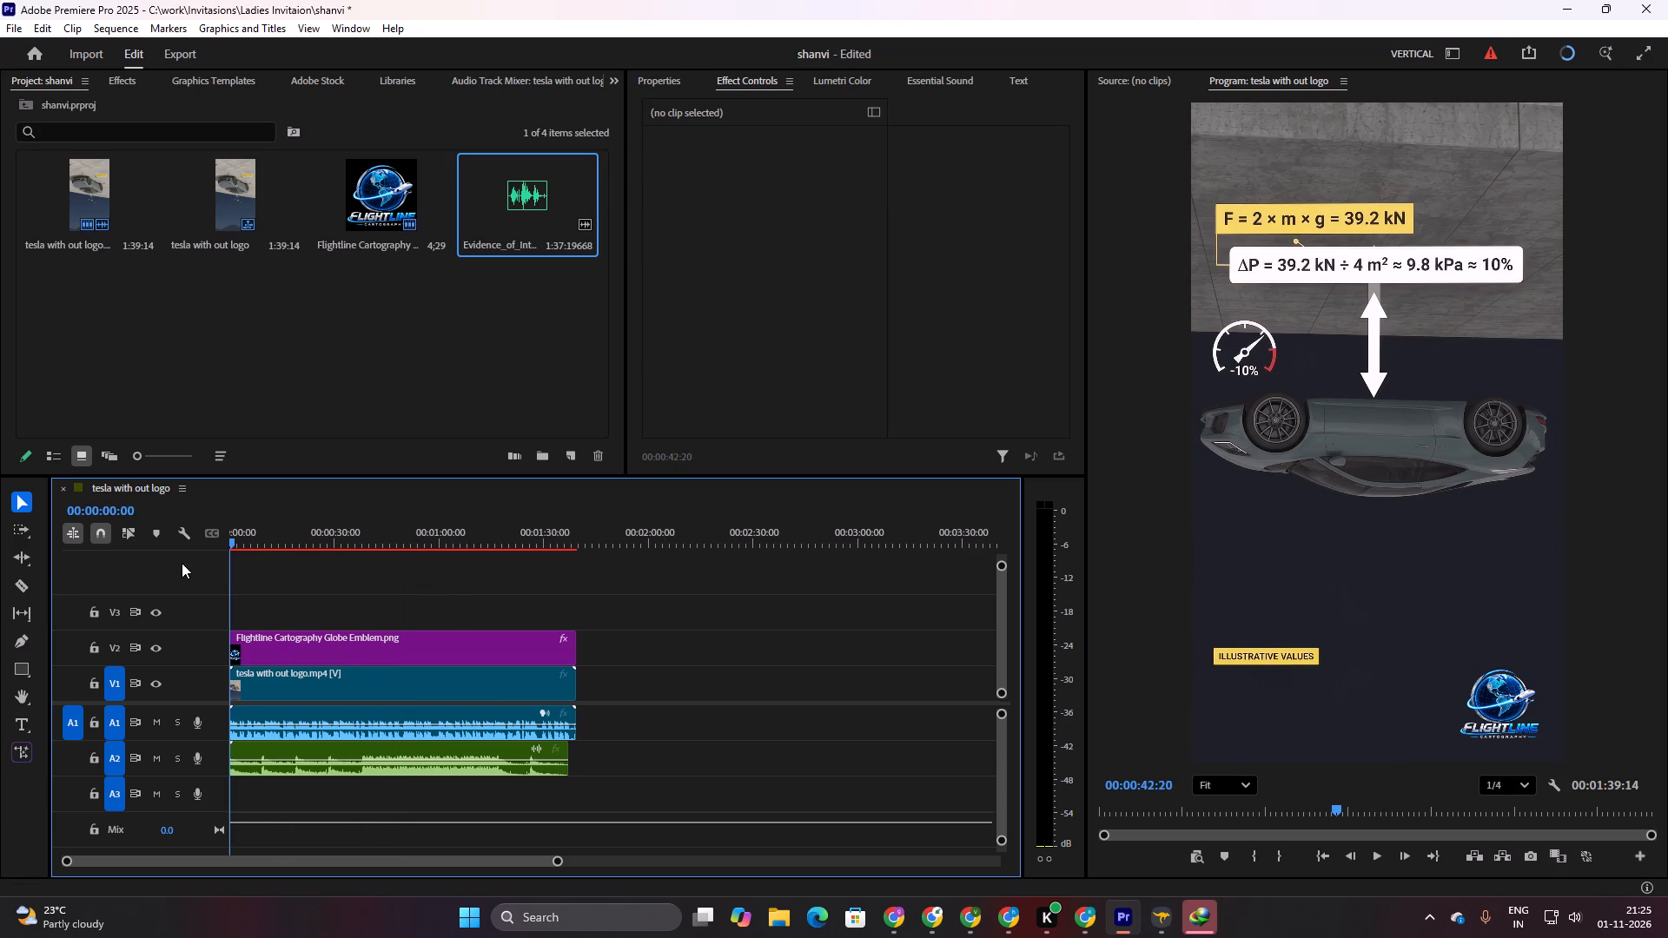
key("space")
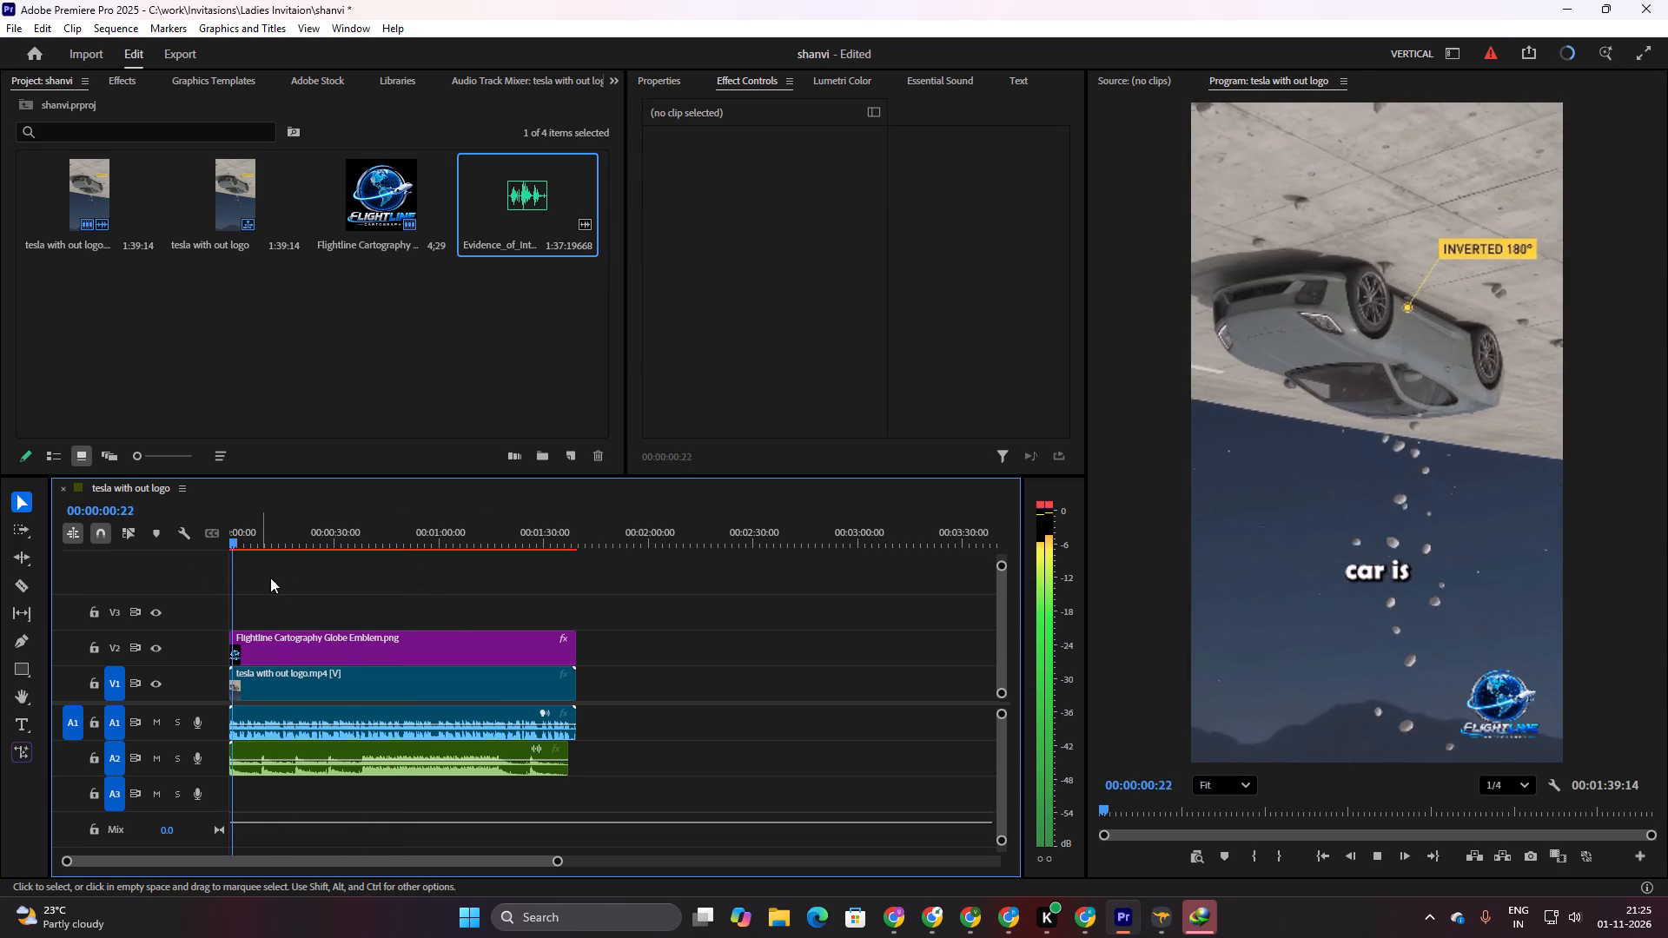
key("space")
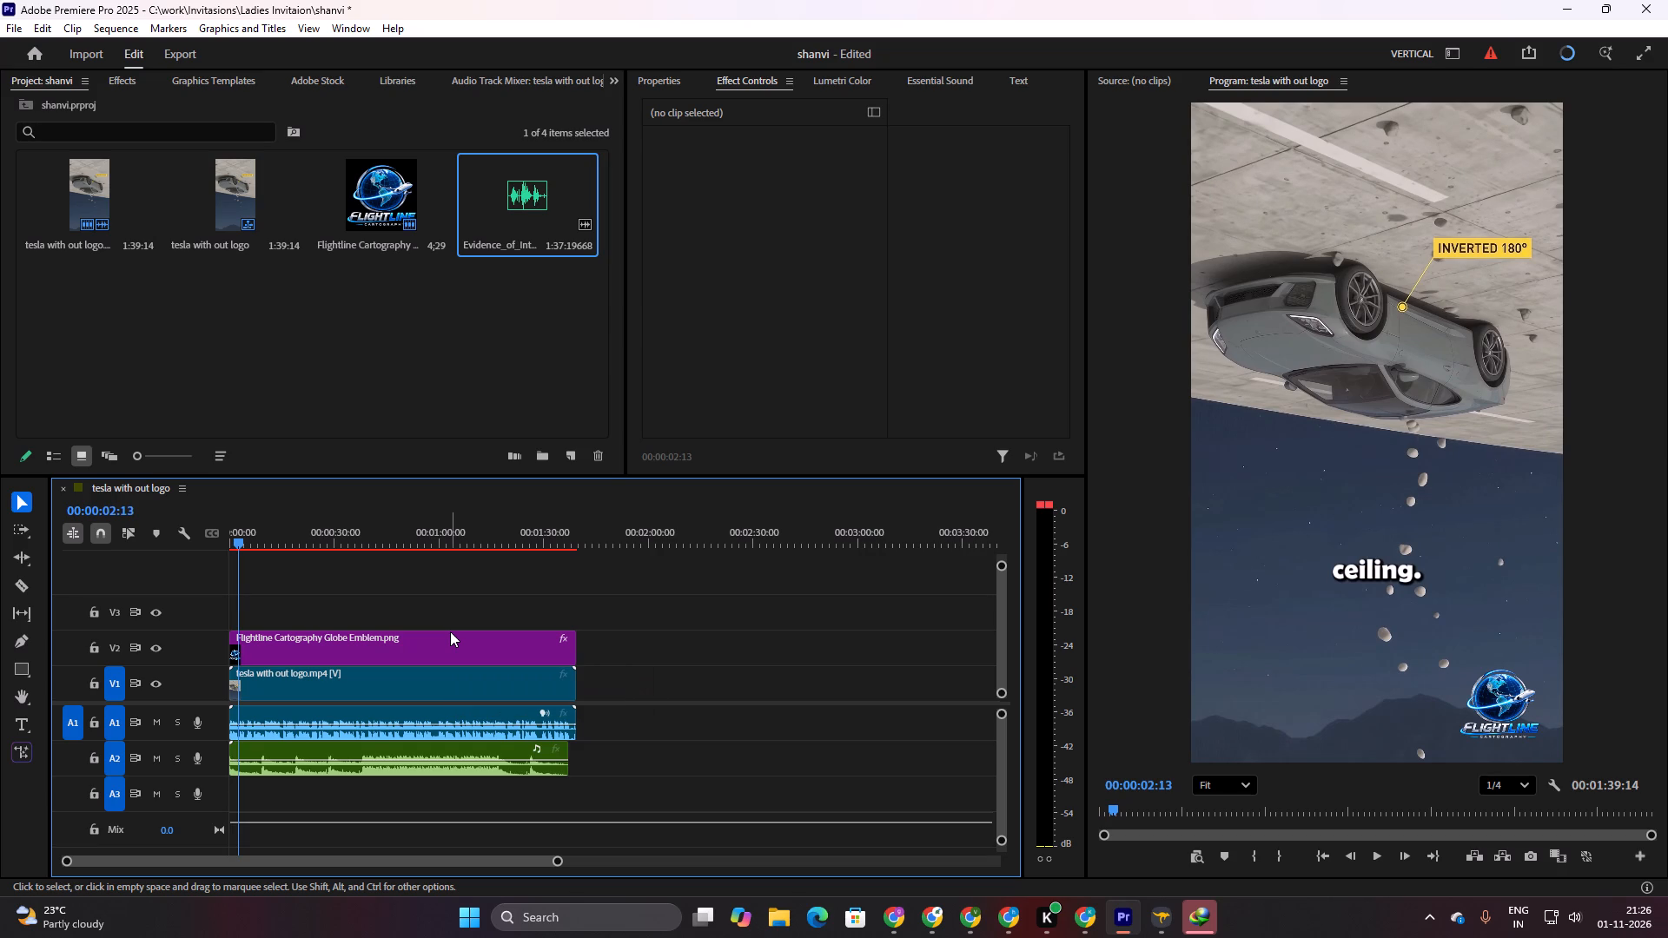
key("space")
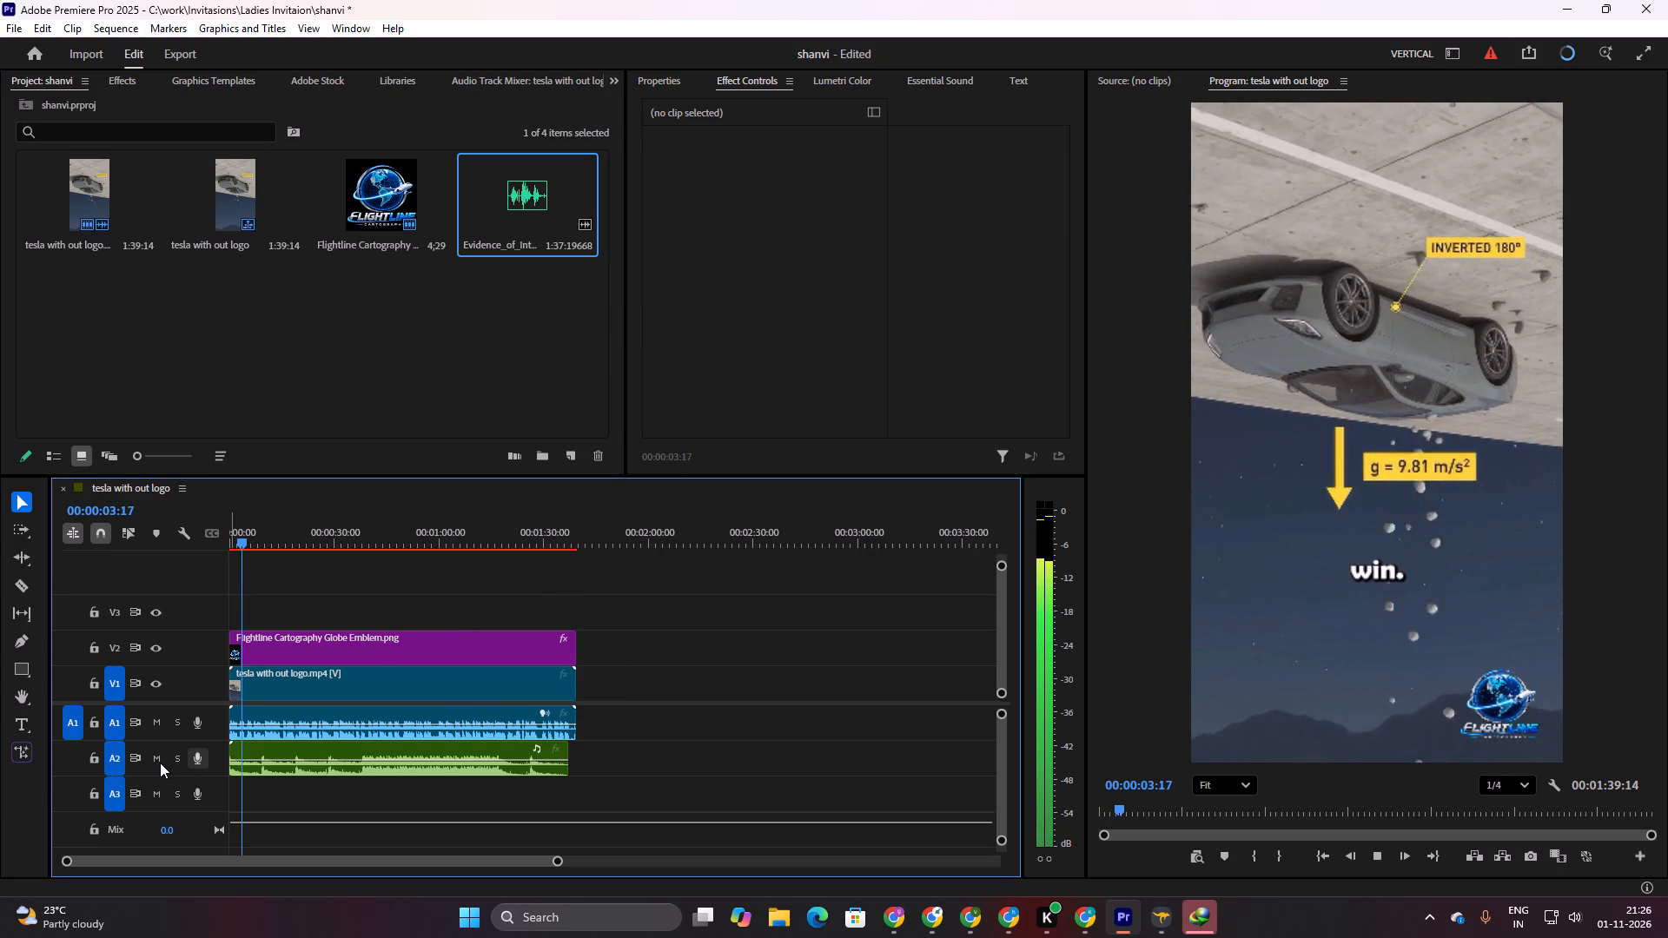
left_click(160, 763)
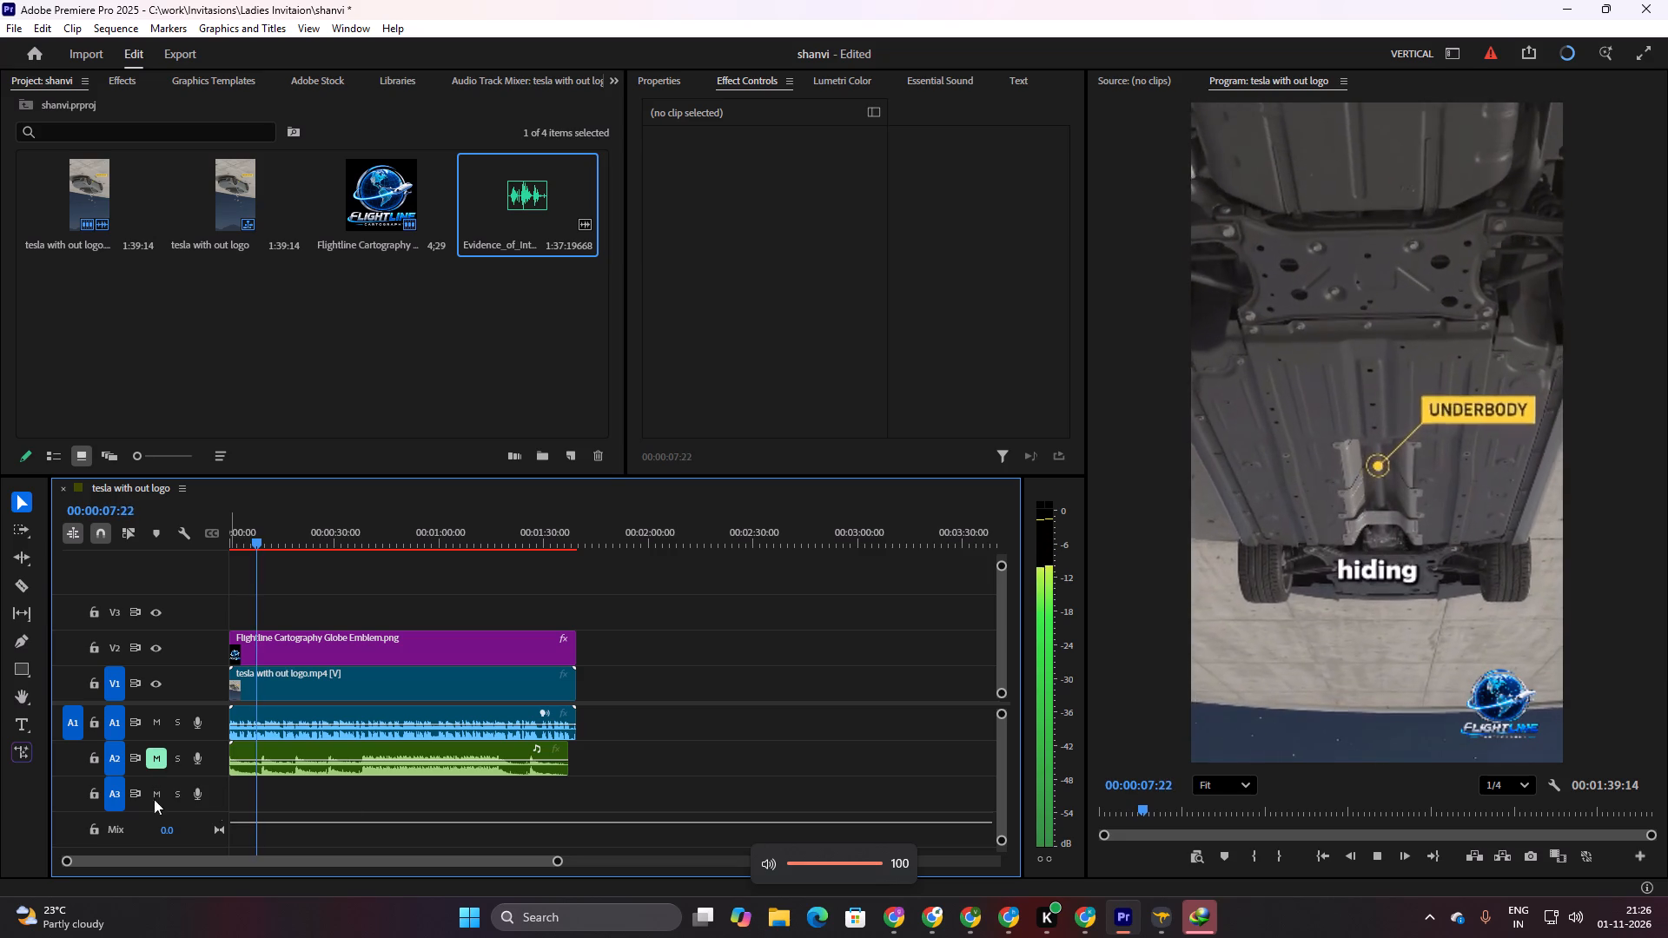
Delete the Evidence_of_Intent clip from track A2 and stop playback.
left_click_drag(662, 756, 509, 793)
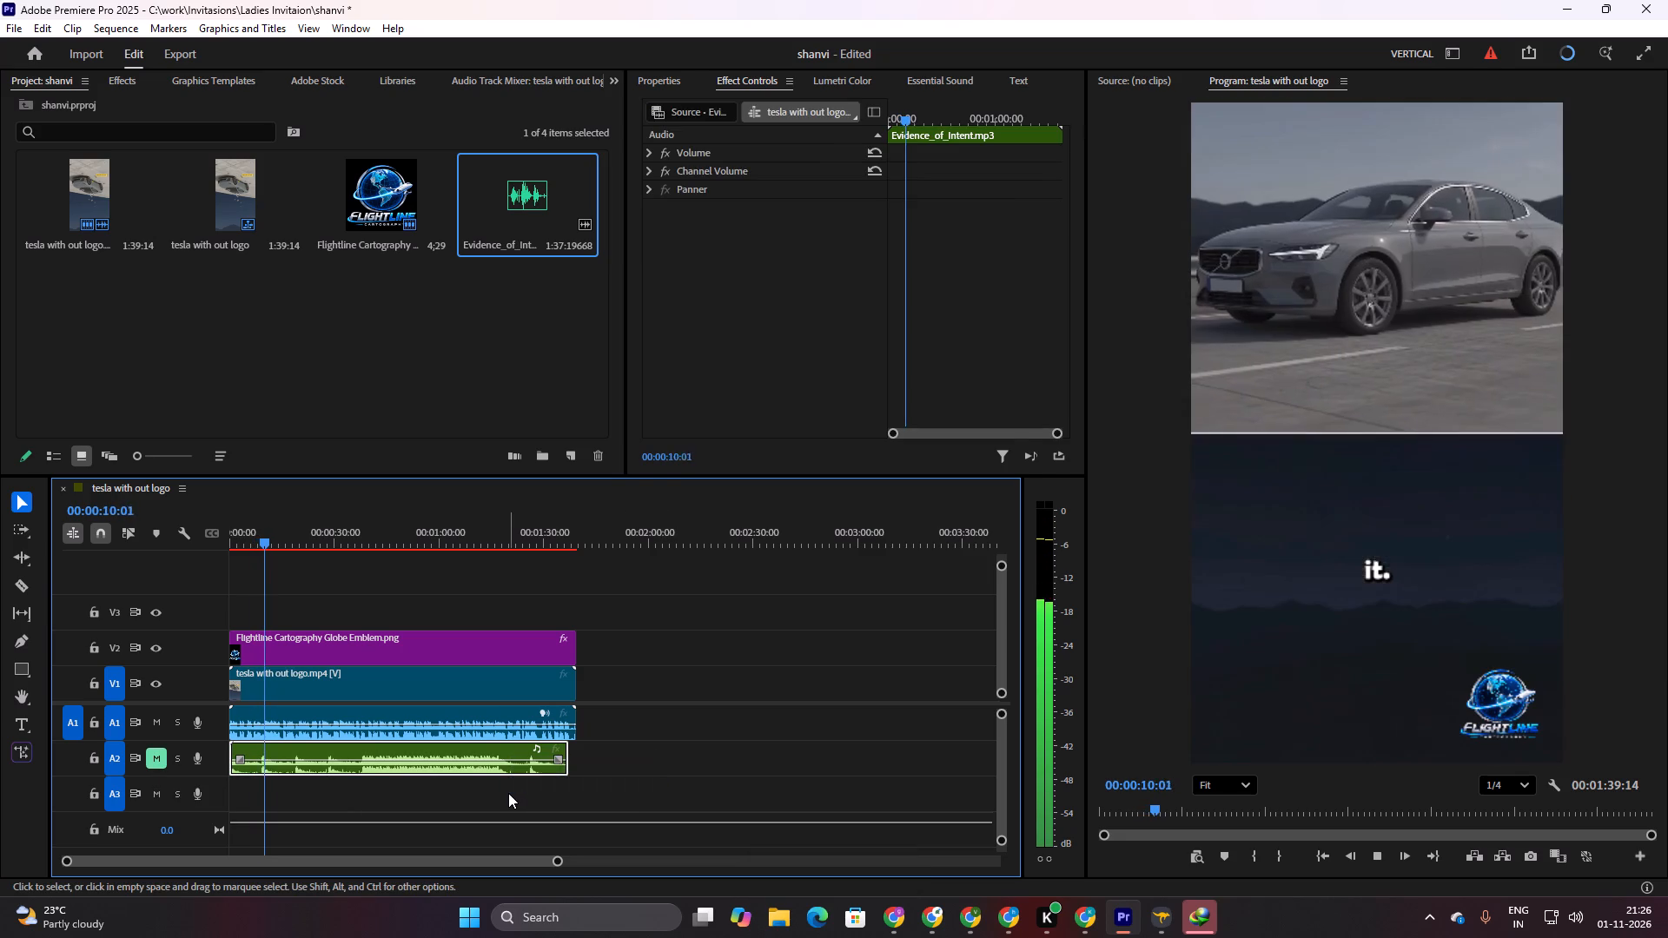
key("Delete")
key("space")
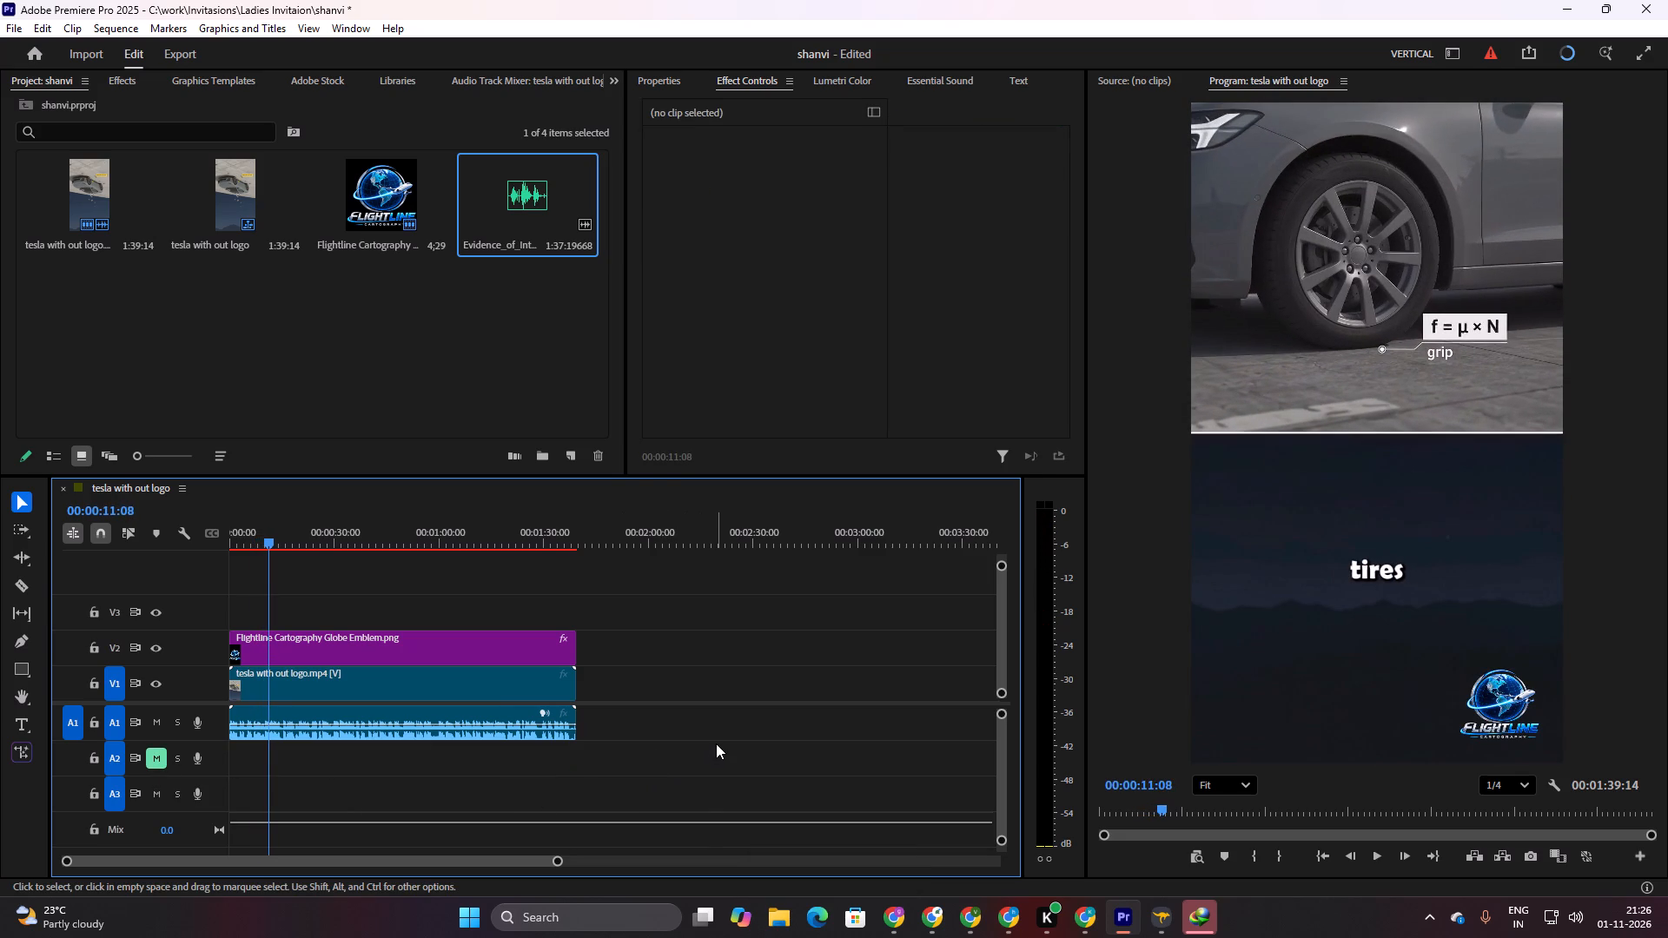
Save the project.
key("ctrl+s")
left_click(716, 743)
Export the sequence as an H.264 video named final into the vid 43 - tesla folder inside geotactics.
left_click(189, 50)
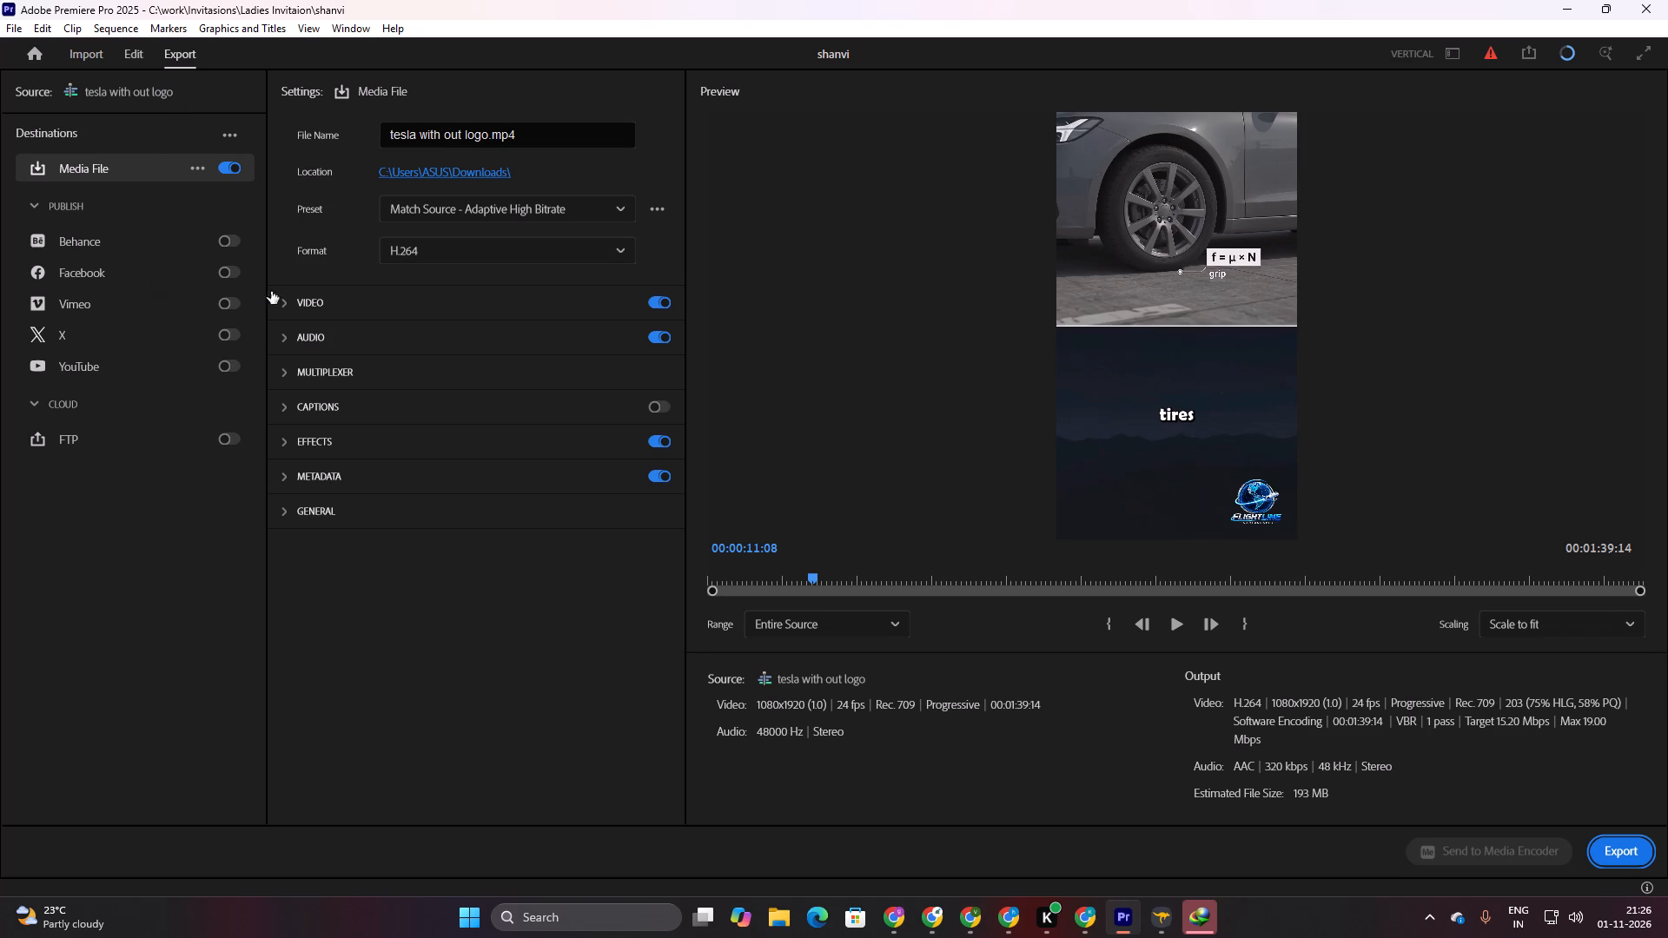
left_click(462, 173)
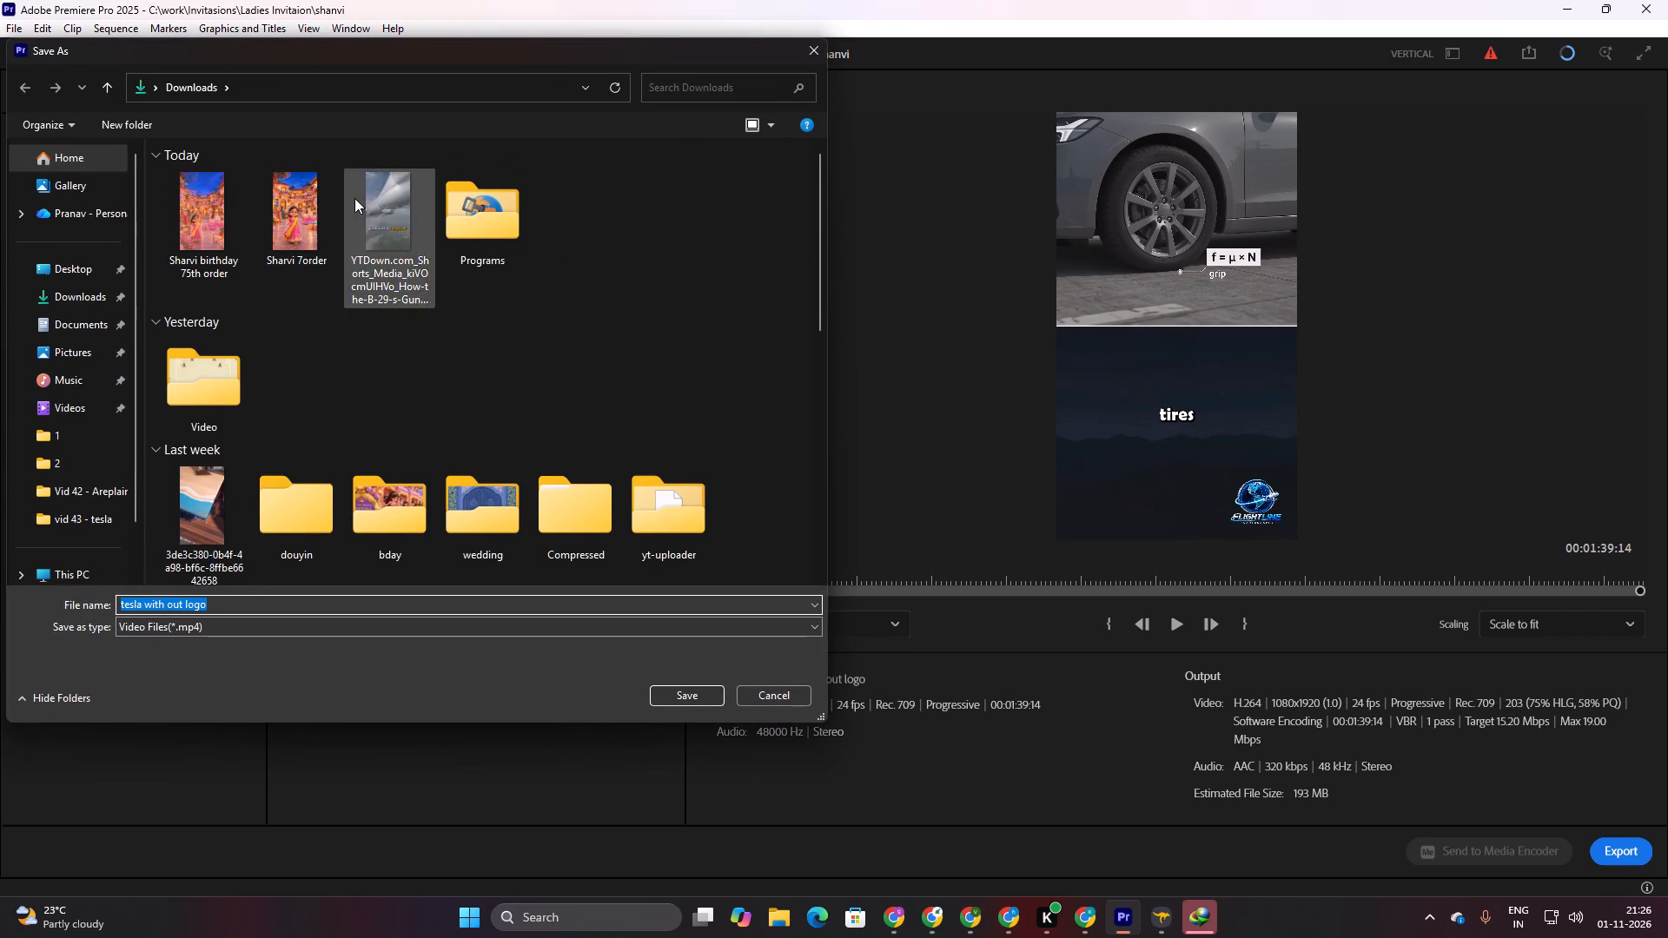
left_click(93, 486)
left_click(99, 517)
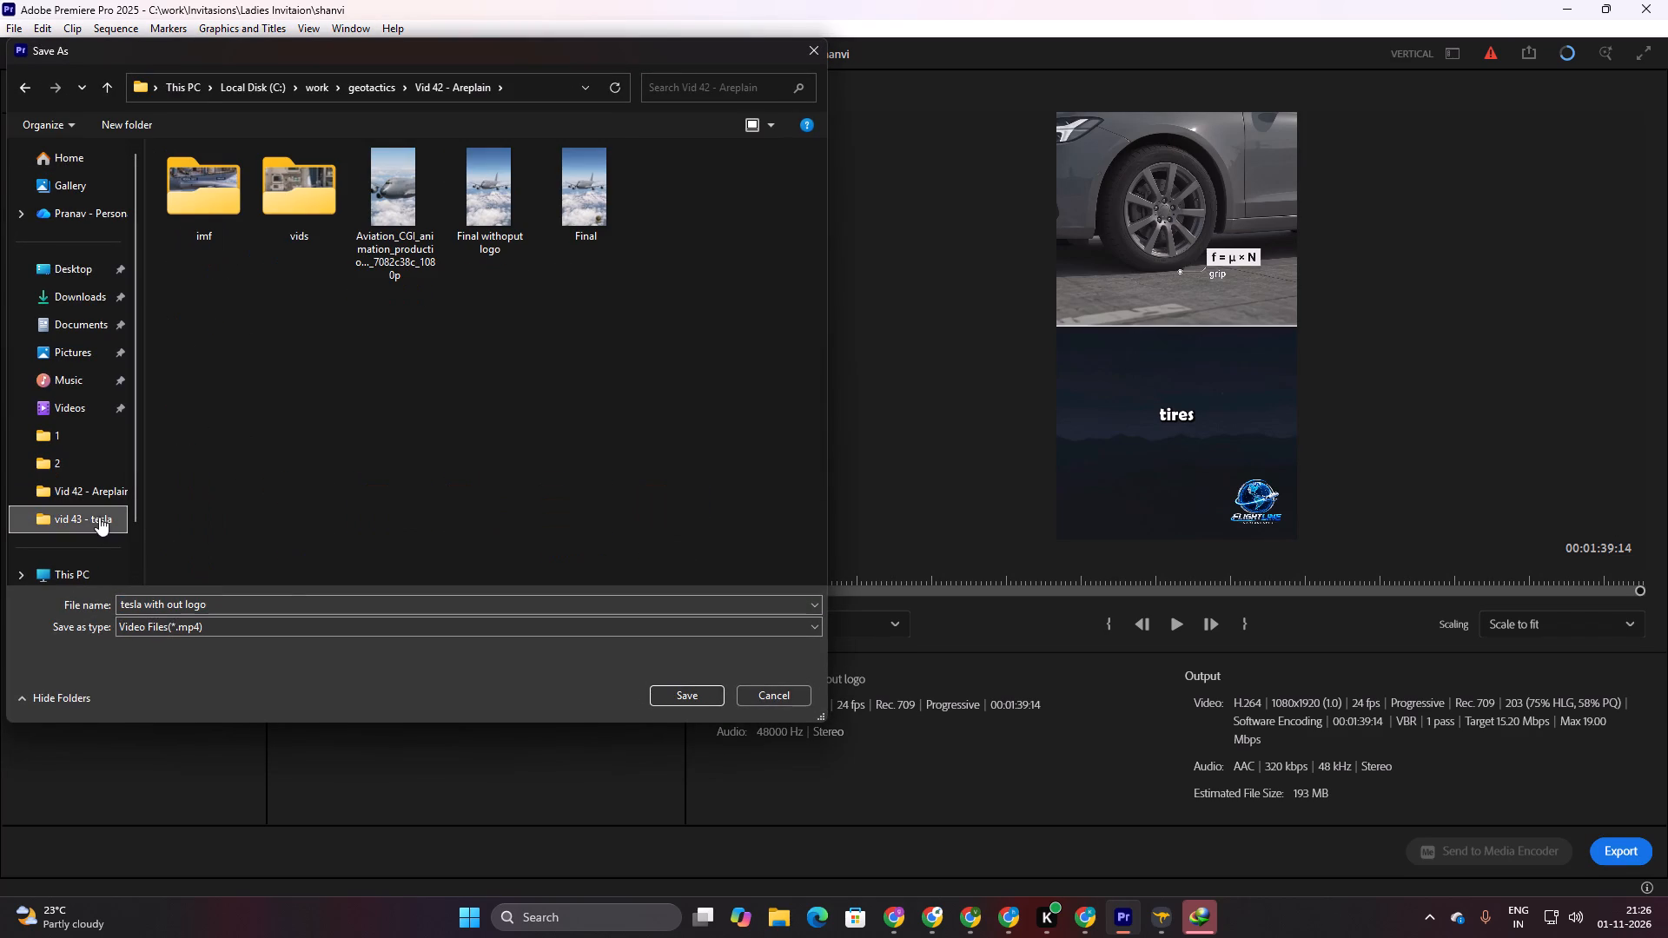
left_click(296, 604)
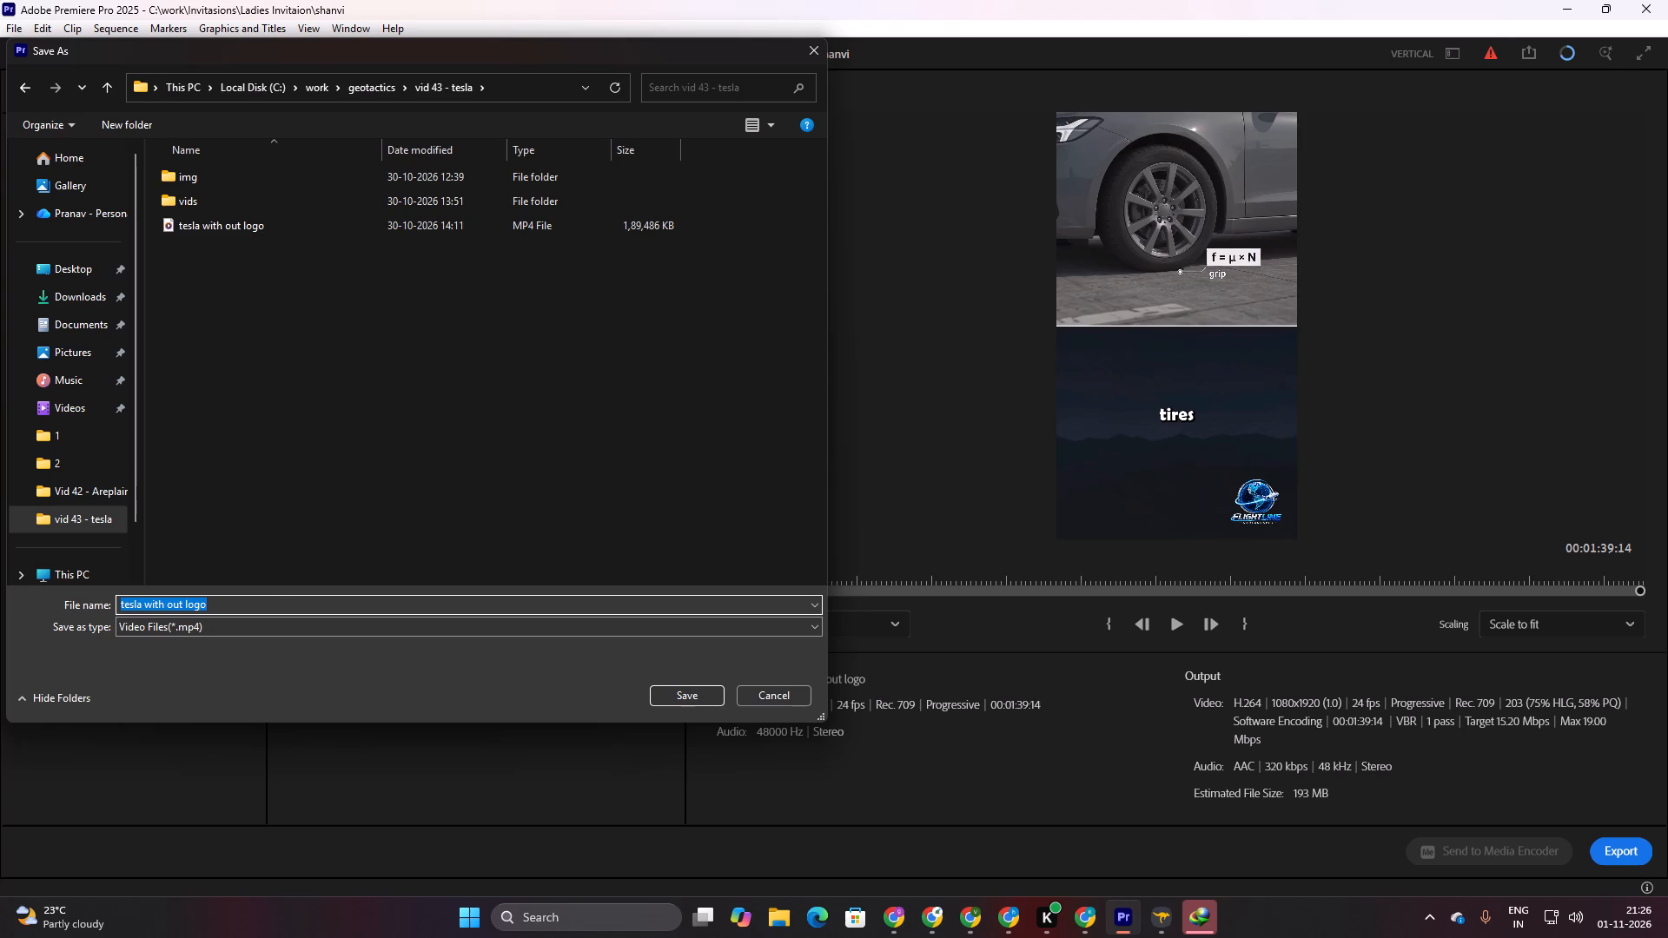
type("final")
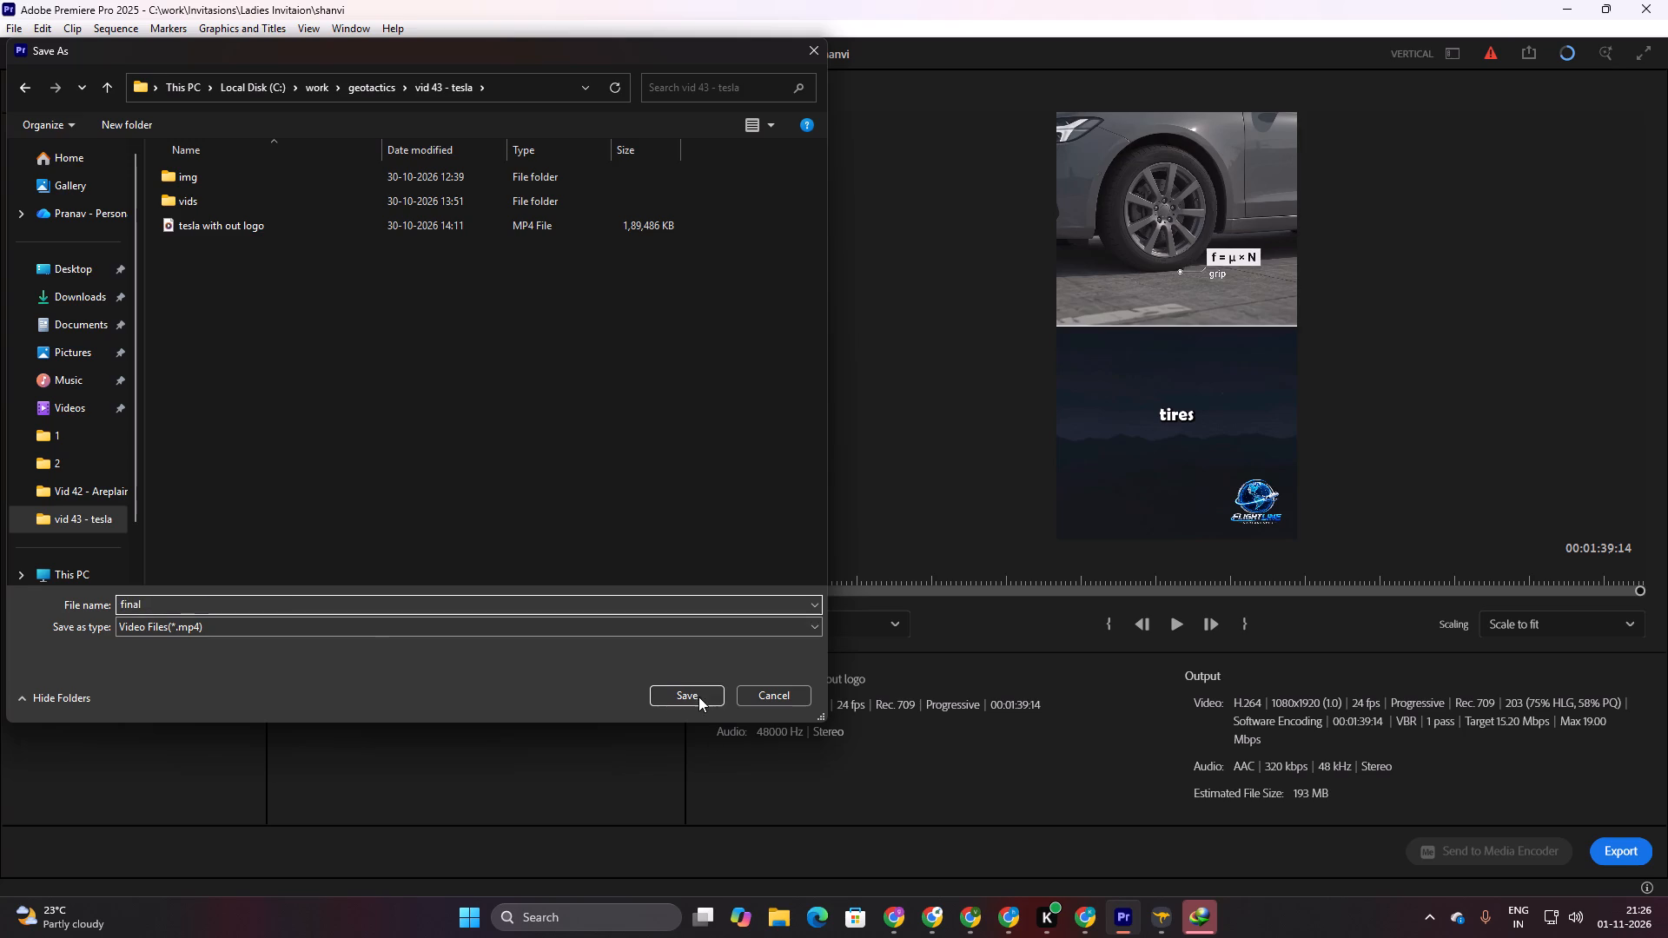
left_click(698, 697)
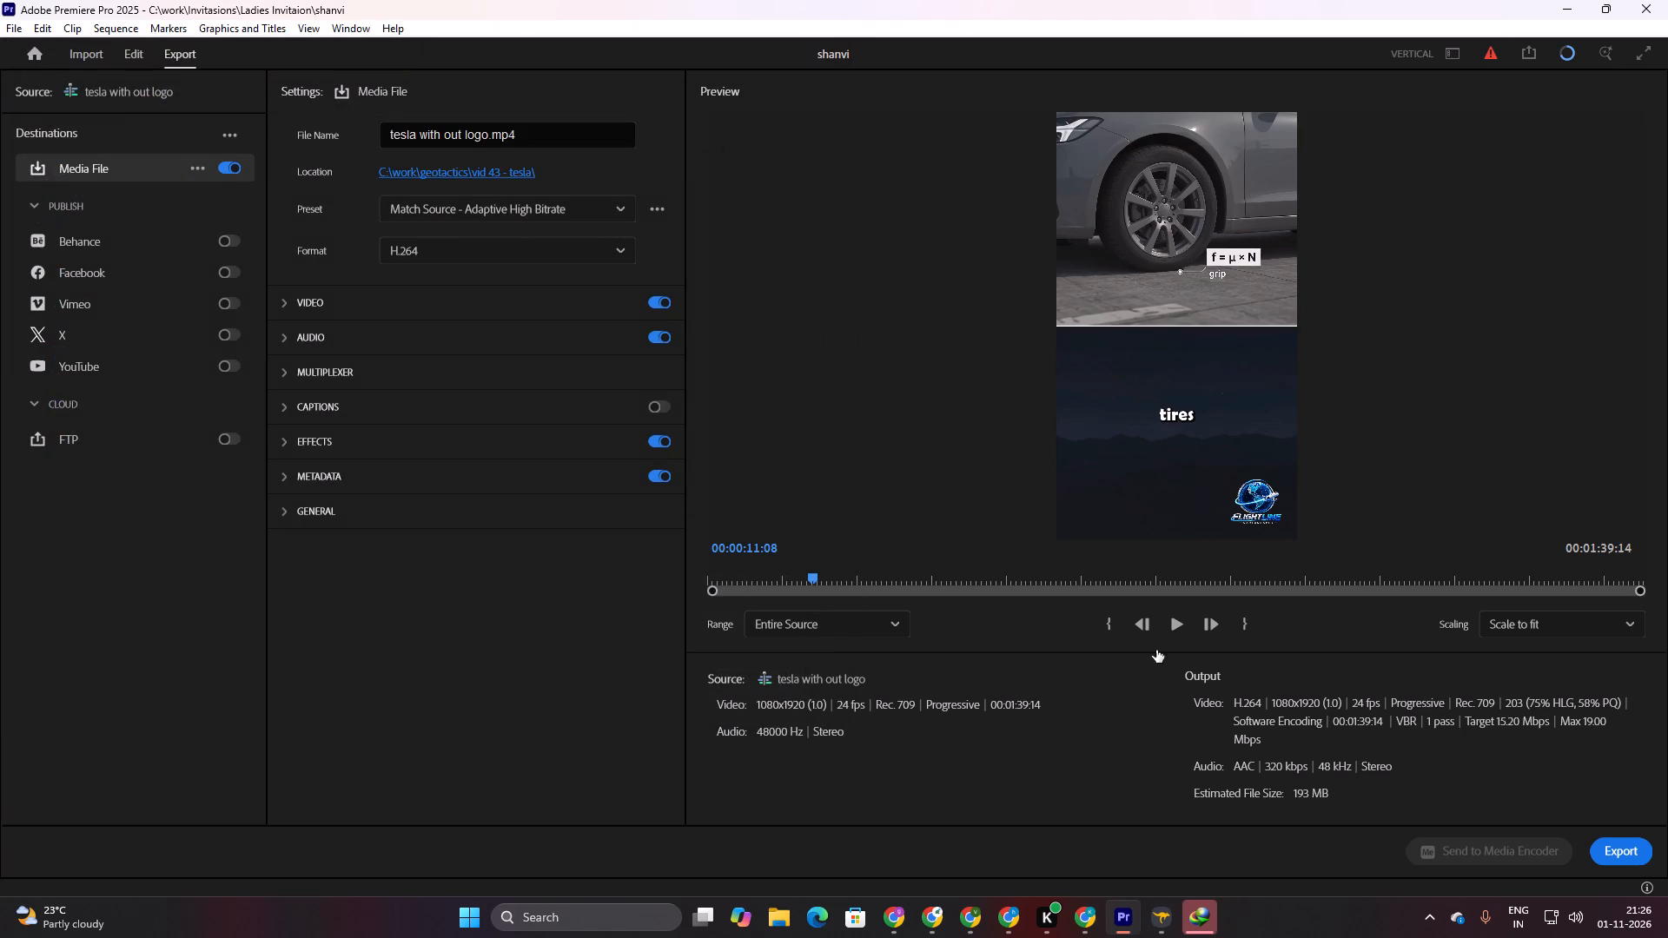
left_click(1632, 847)
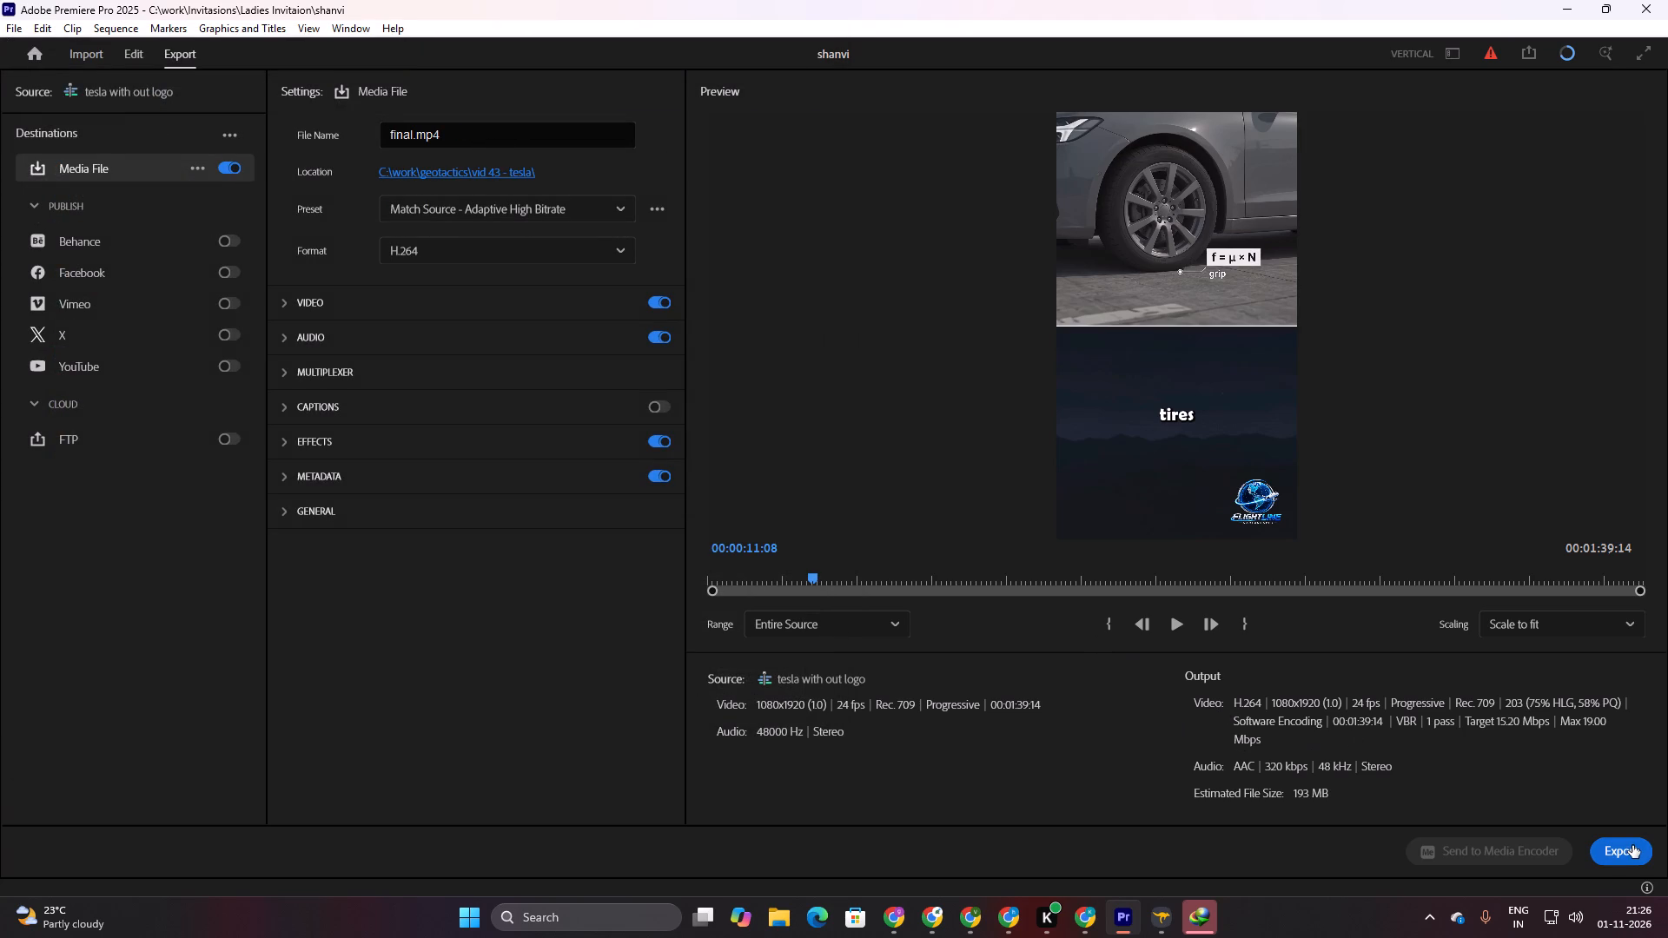
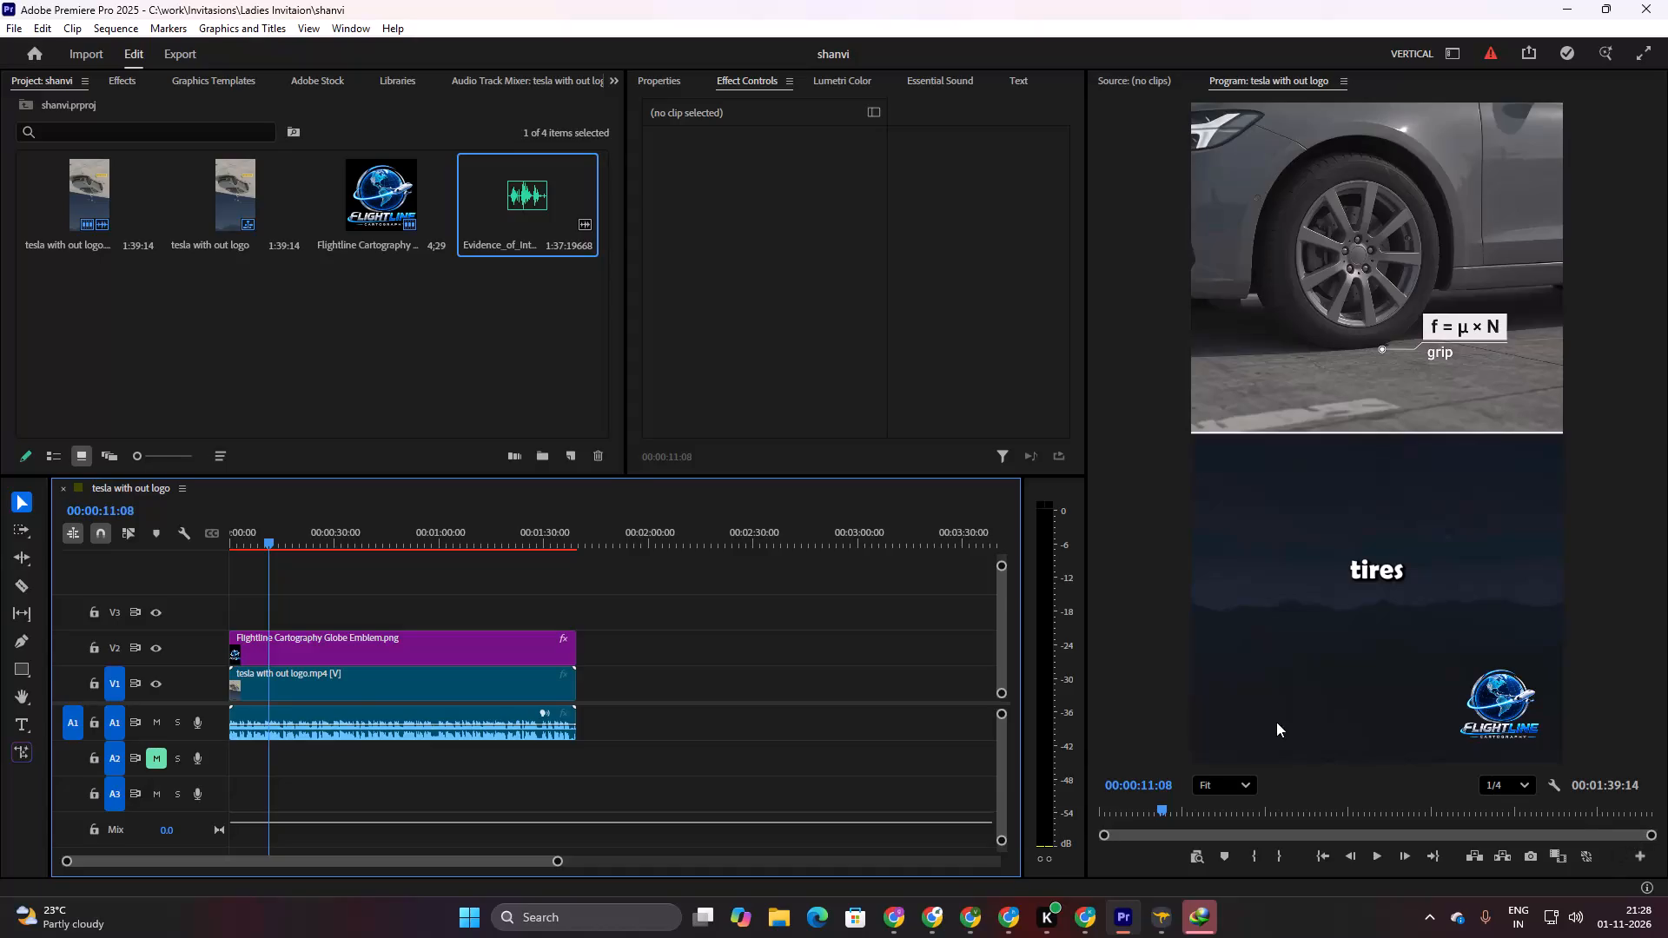
Switch to YouTube Studio in Chrome and upload the exported tesla video from the vid 43 - tesla folder.
left_click(926, 924)
left_click(926, 924)
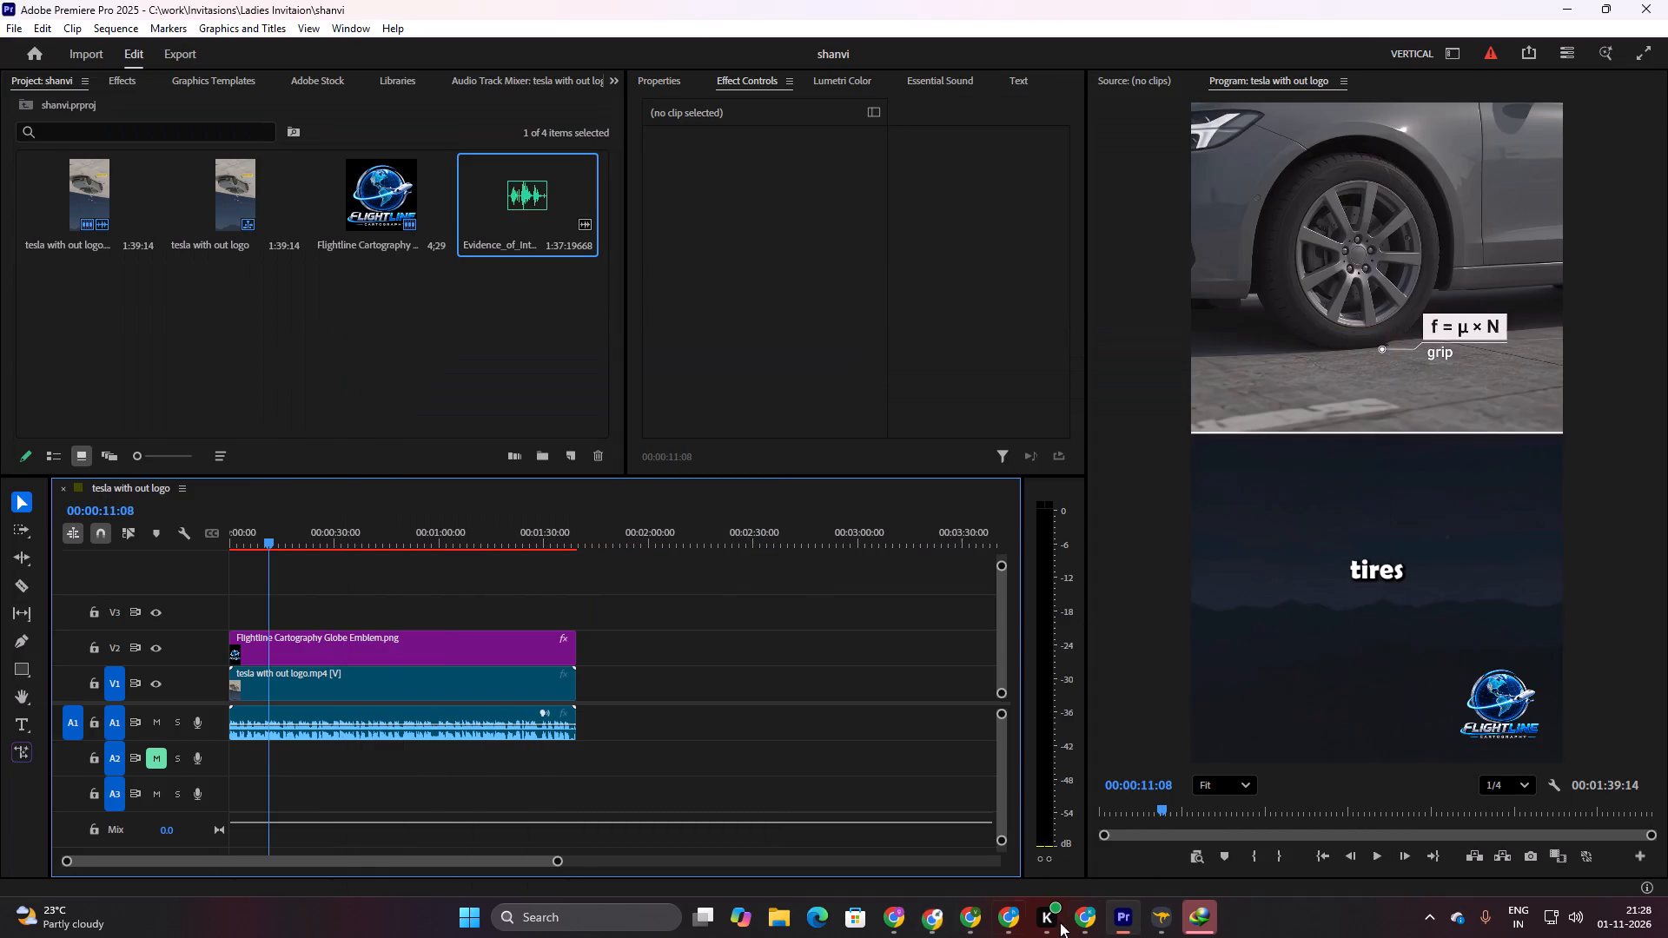
left_click(1079, 922)
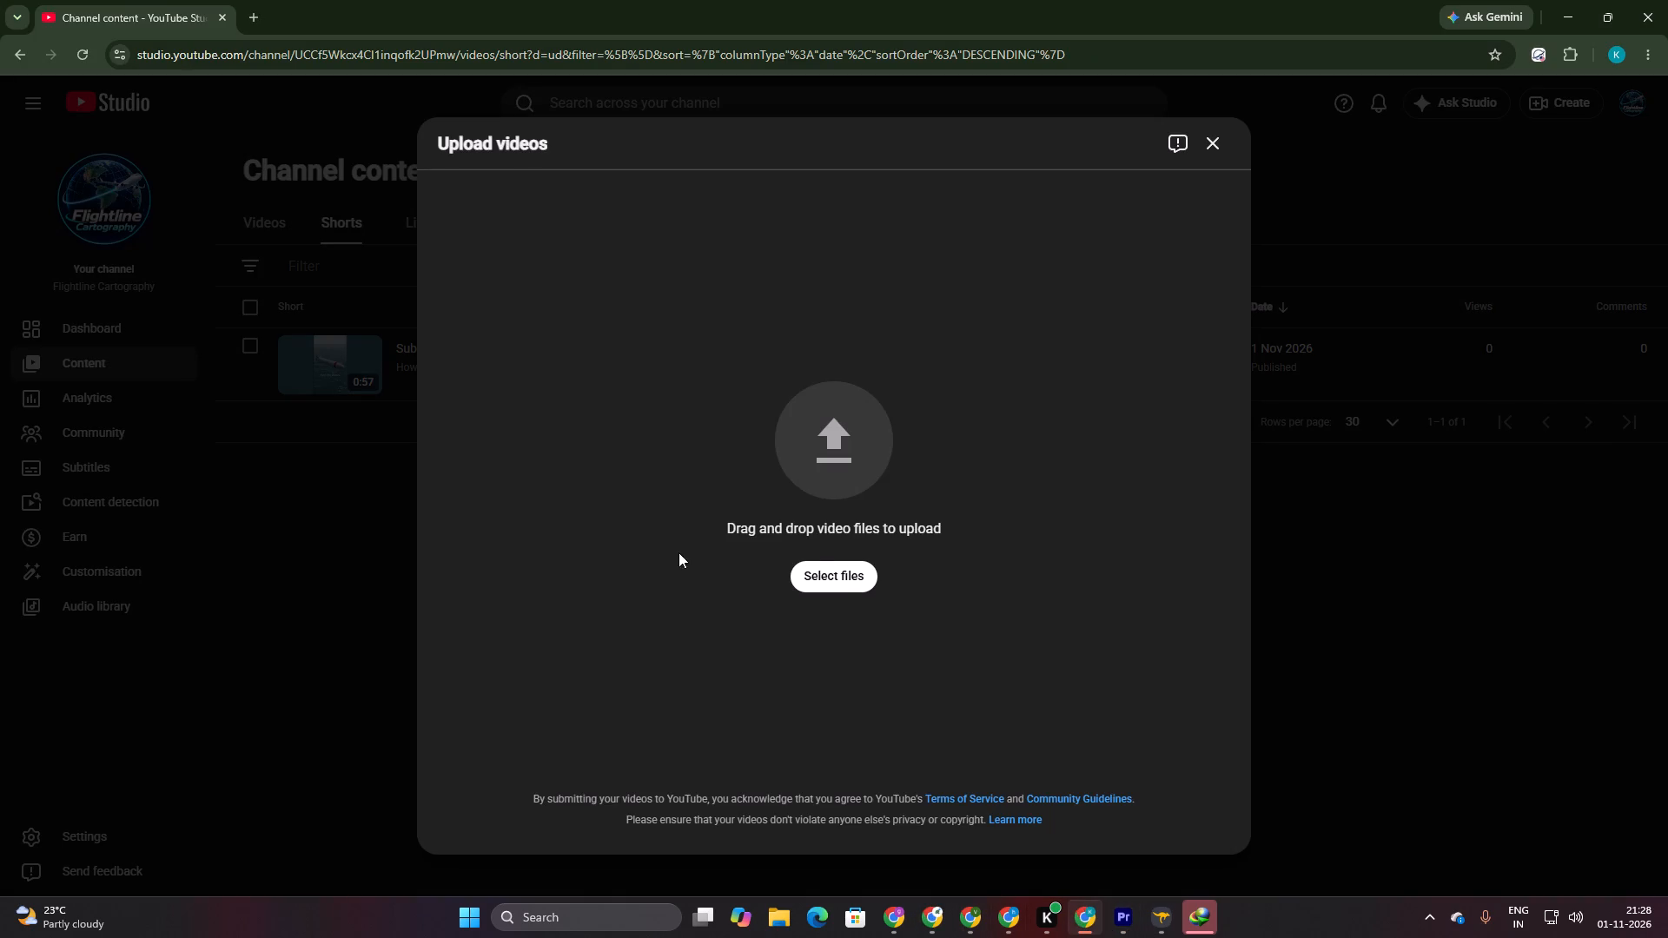
left_click(838, 578)
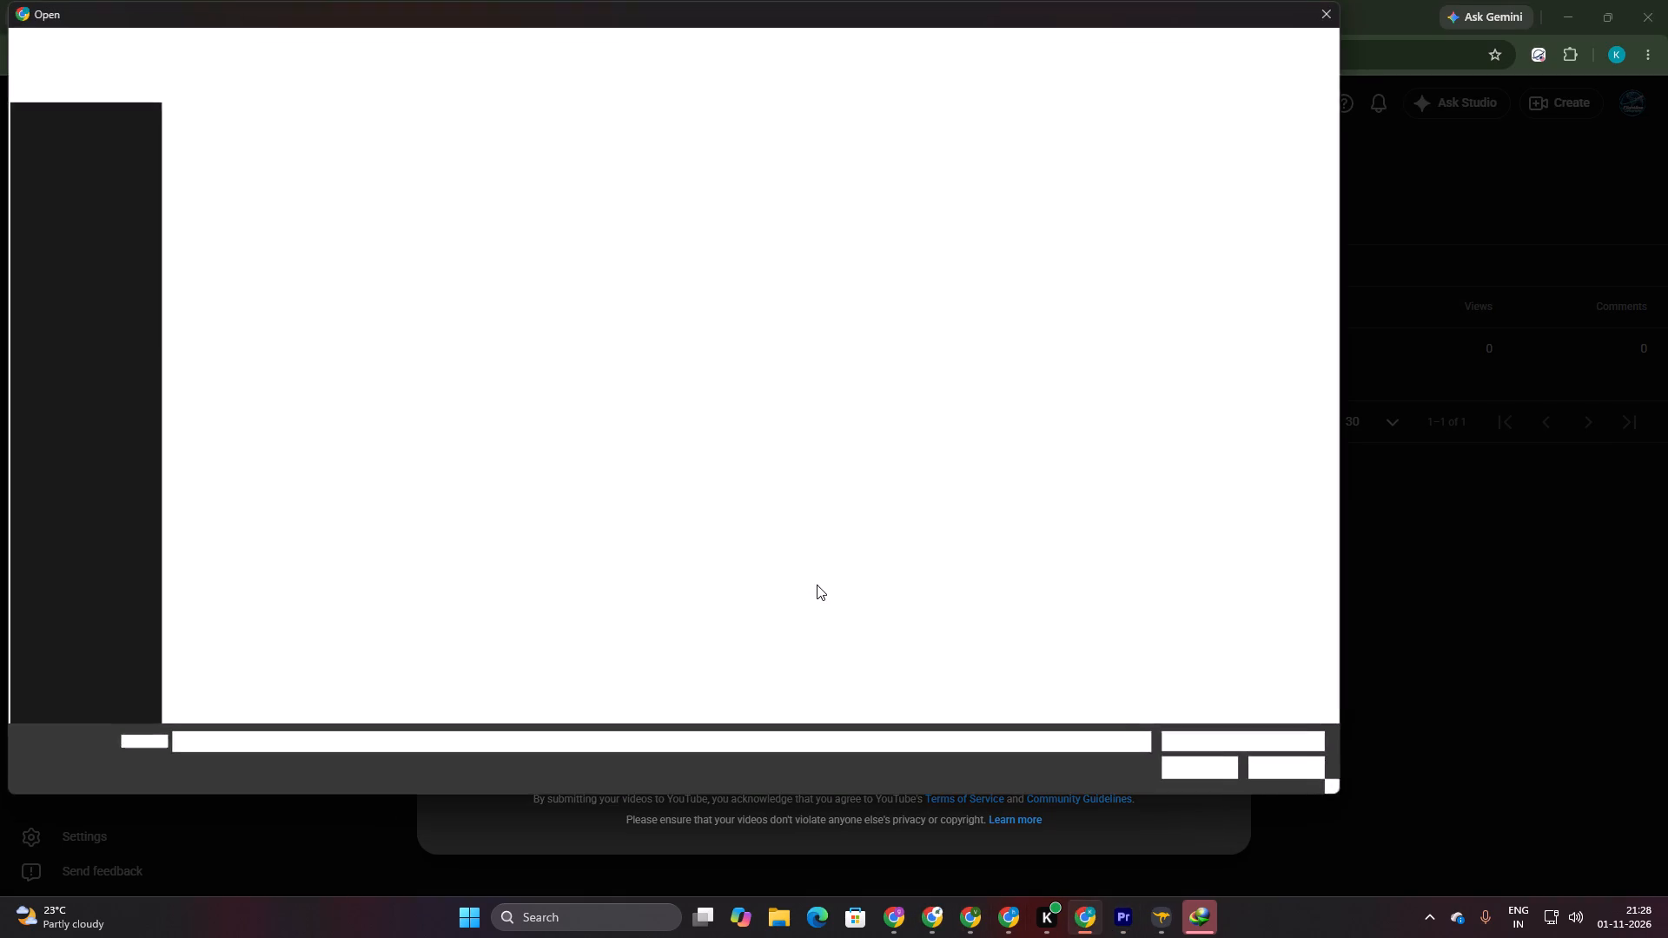
left_click(391, 400)
left_click(63, 474)
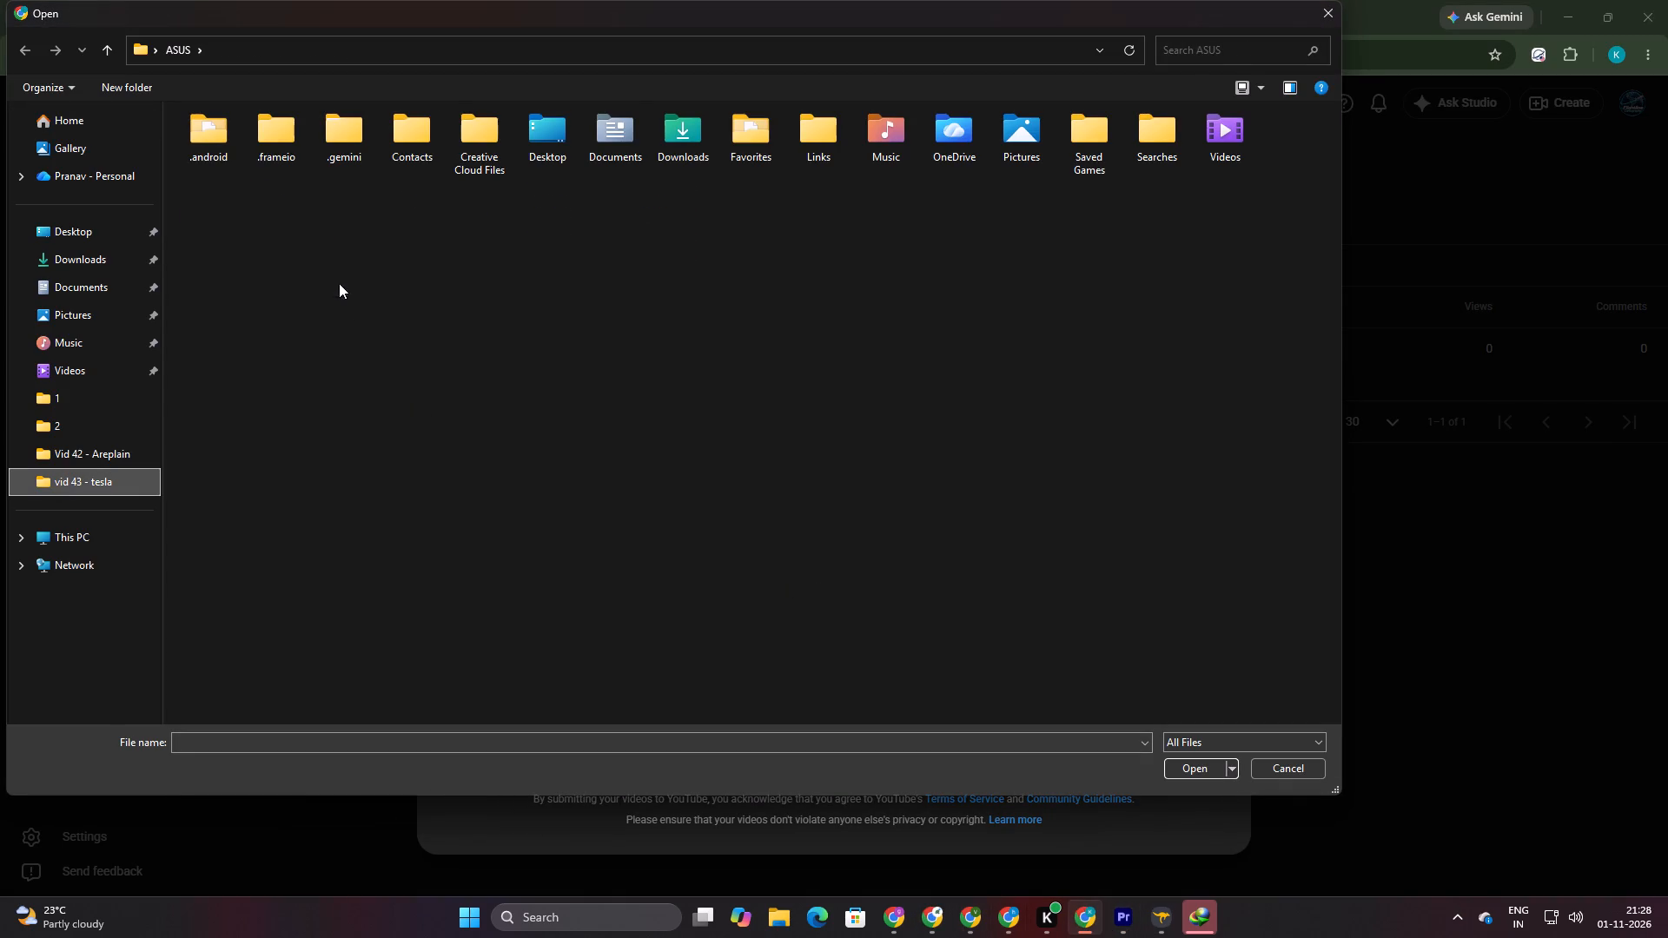
left_click(268, 207)
left_click(1183, 763)
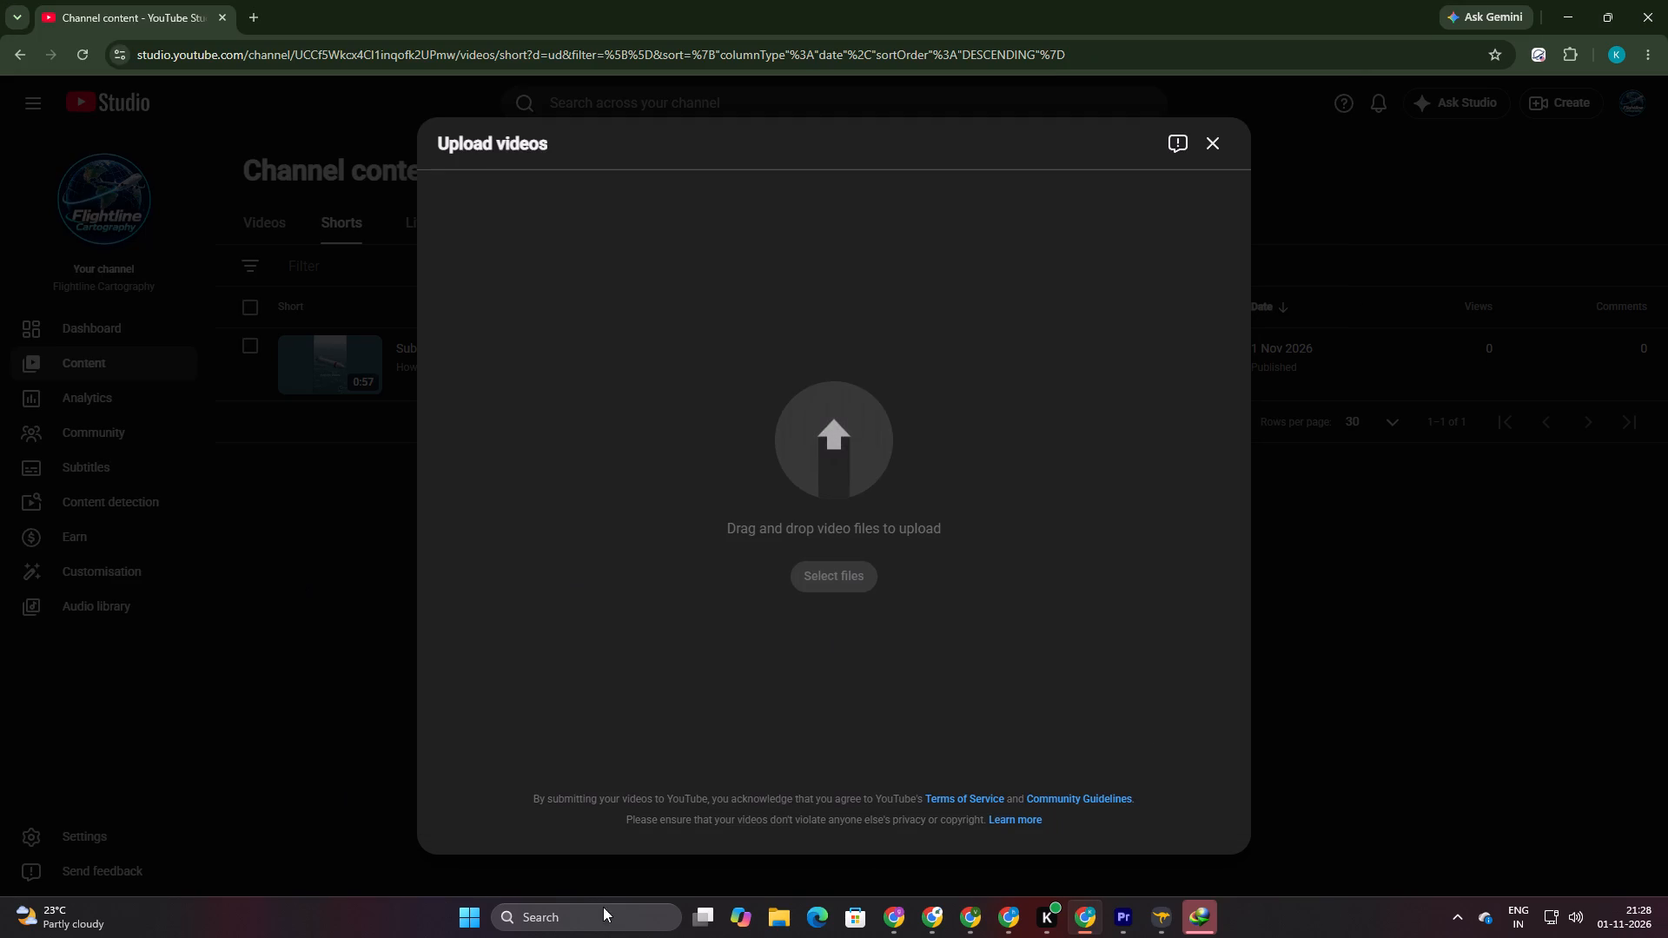
Switch to File Explorer.
left_click(780, 913)
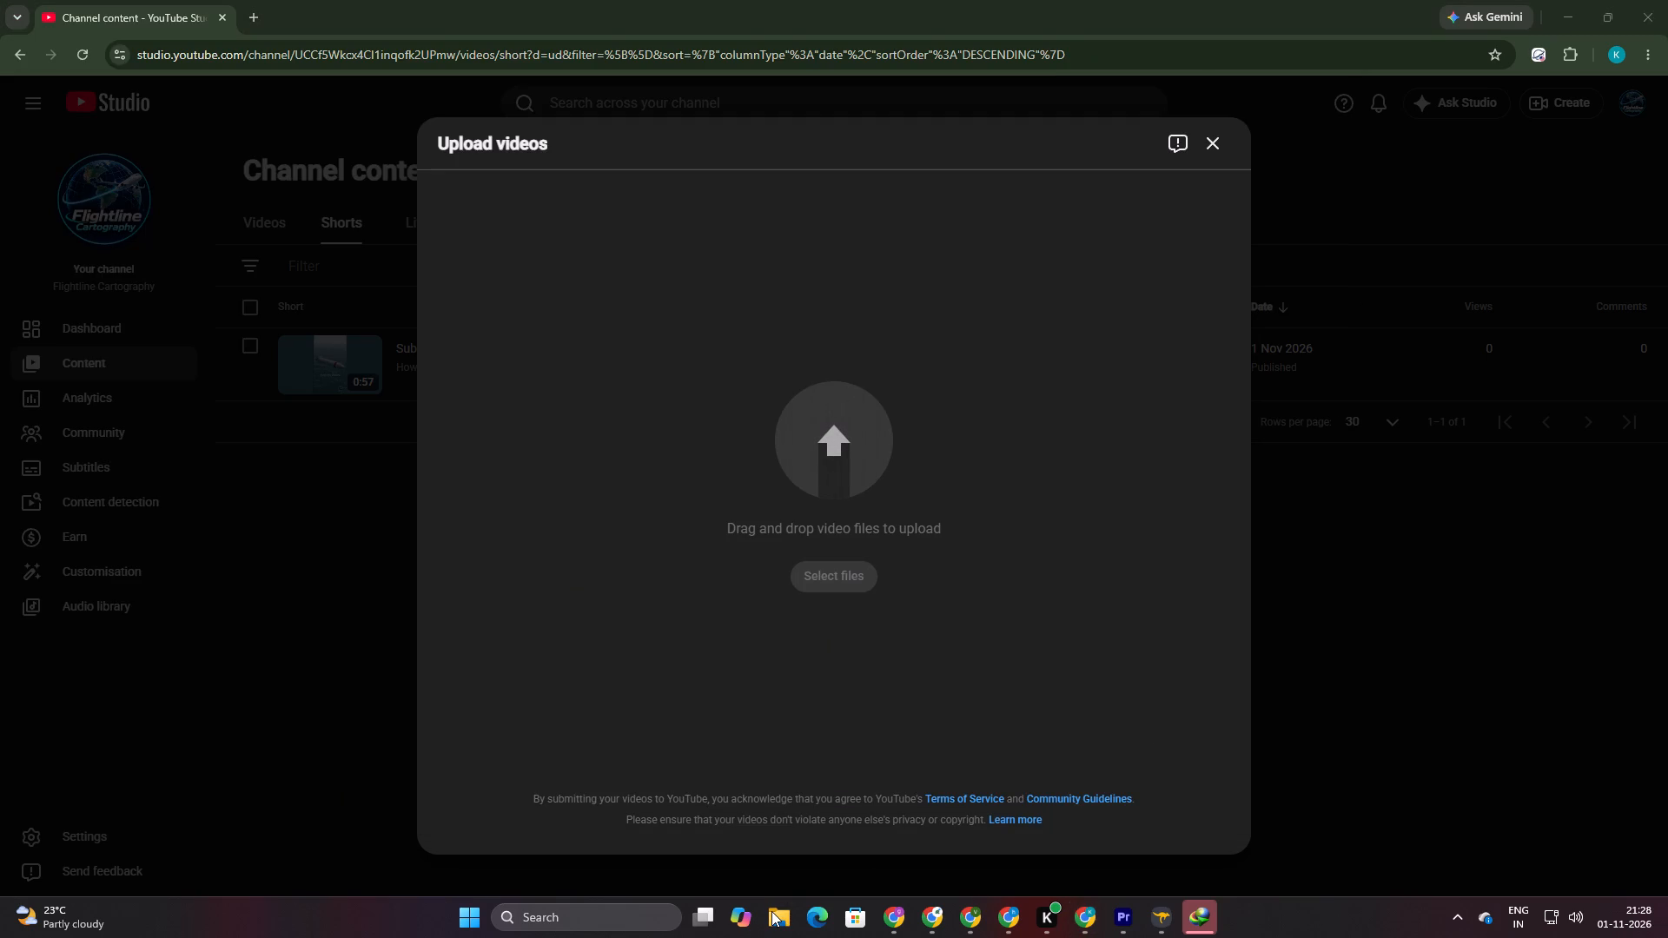
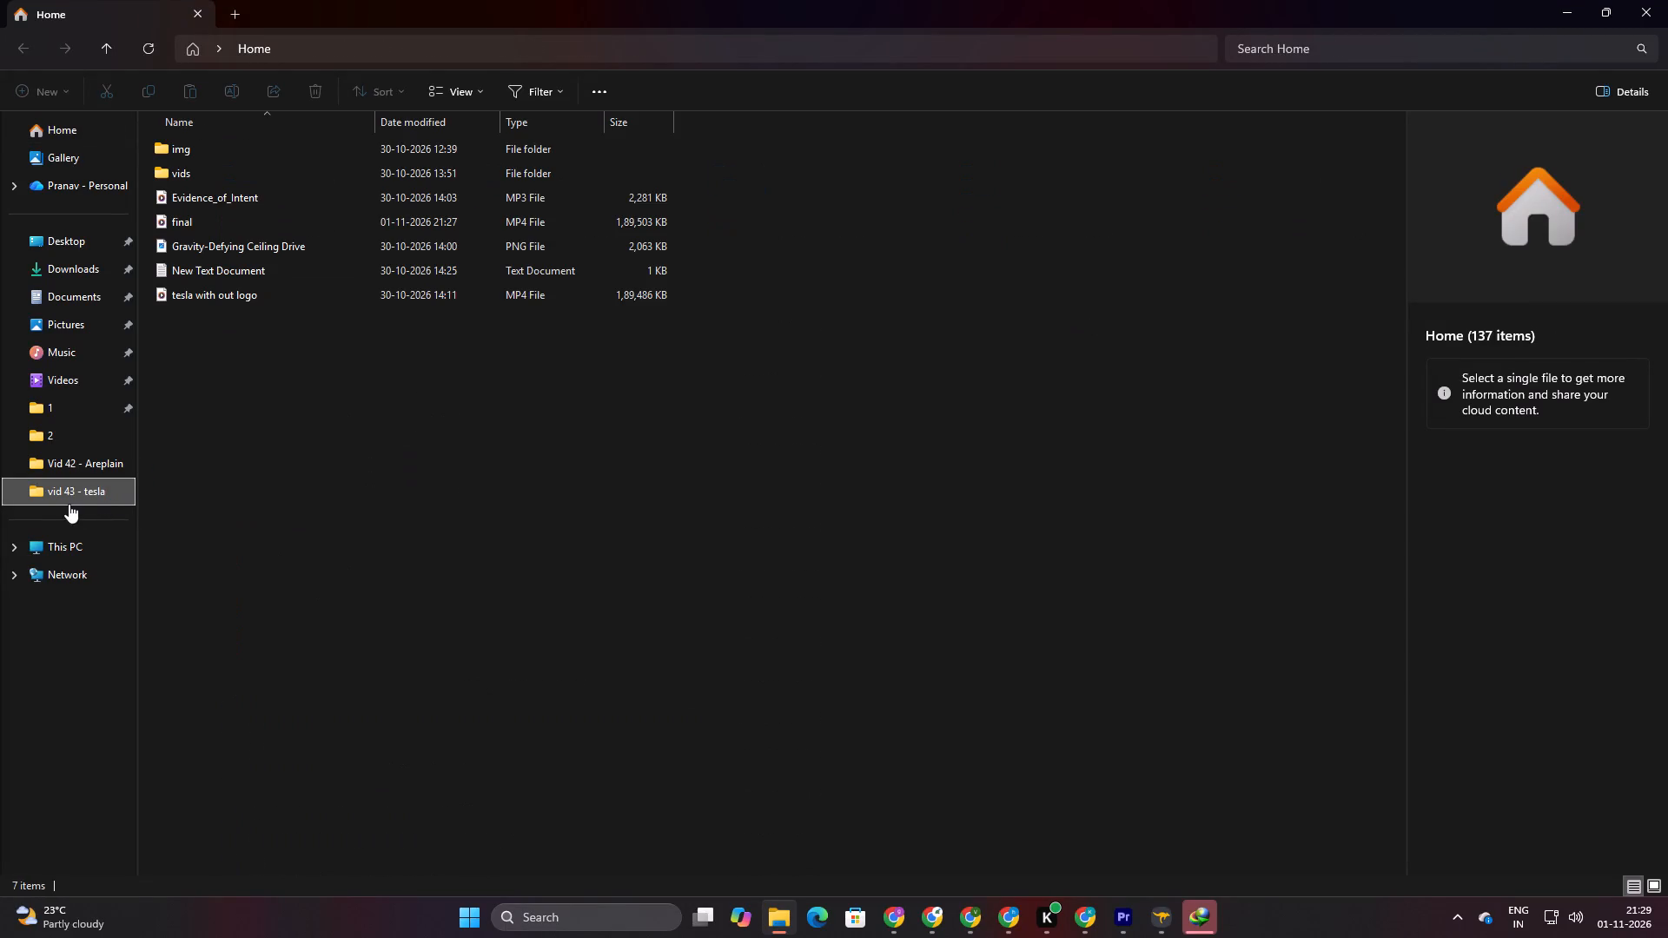
Copy the title line "This Car Drives on the Ceiling 🤯 #Shorts" from New Text Document and replace the video's title with it in YouTube Studio.
double_click(225, 261)
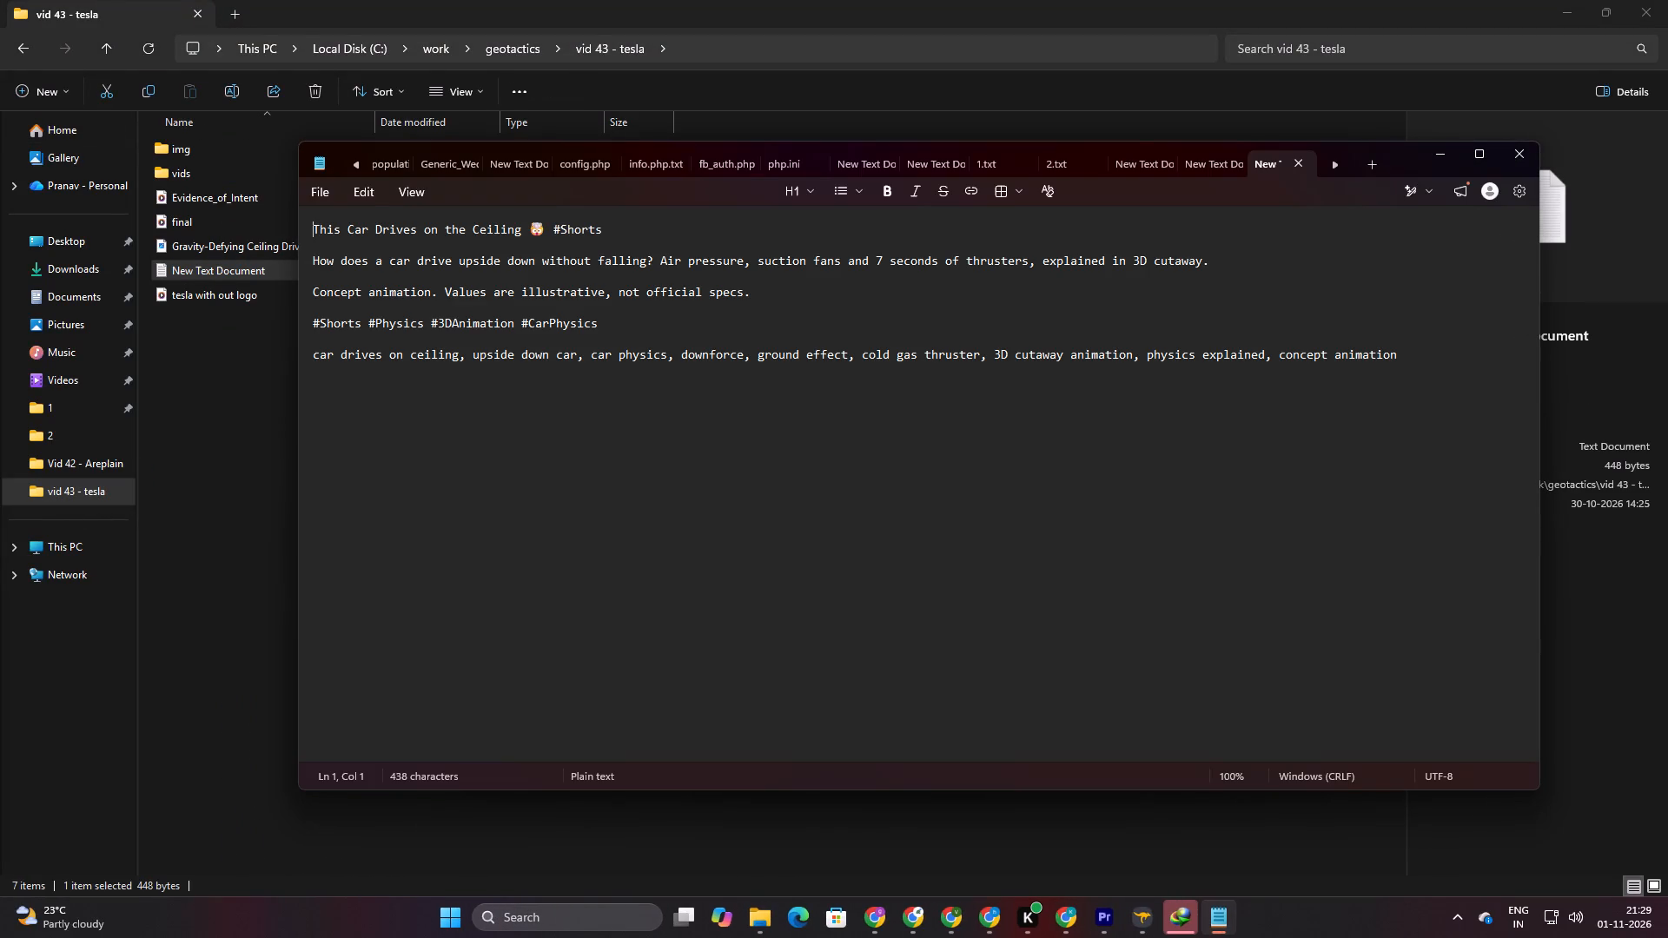
left_click_drag(609, 238, 311, 229)
right_click(341, 236)
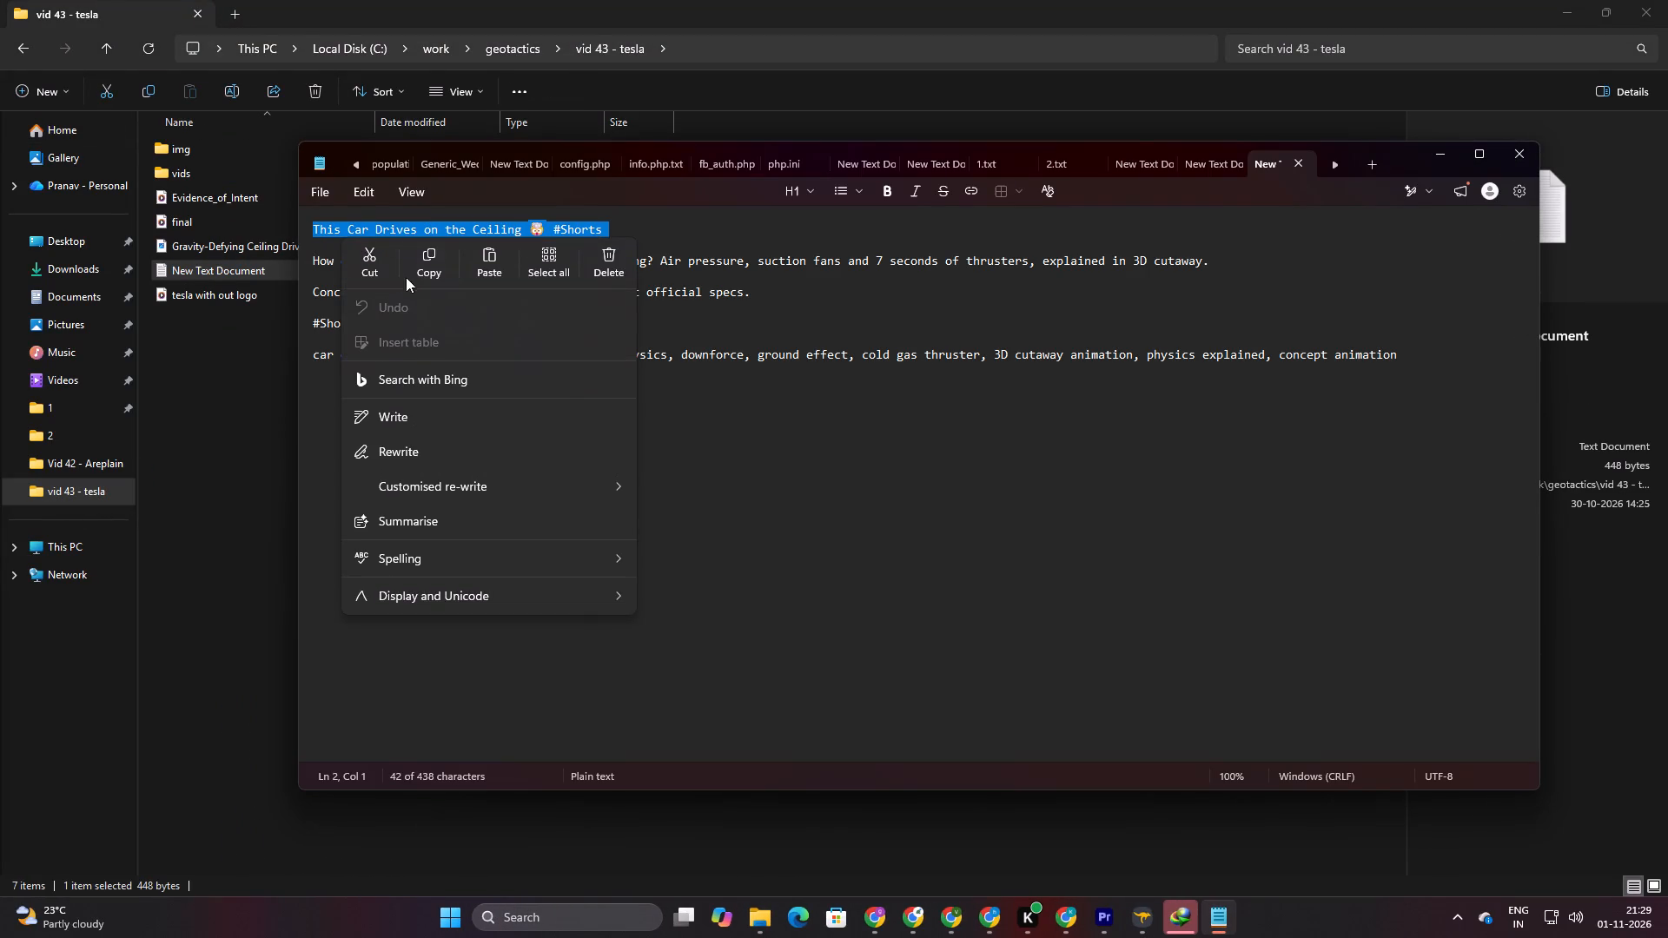
left_click(428, 275)
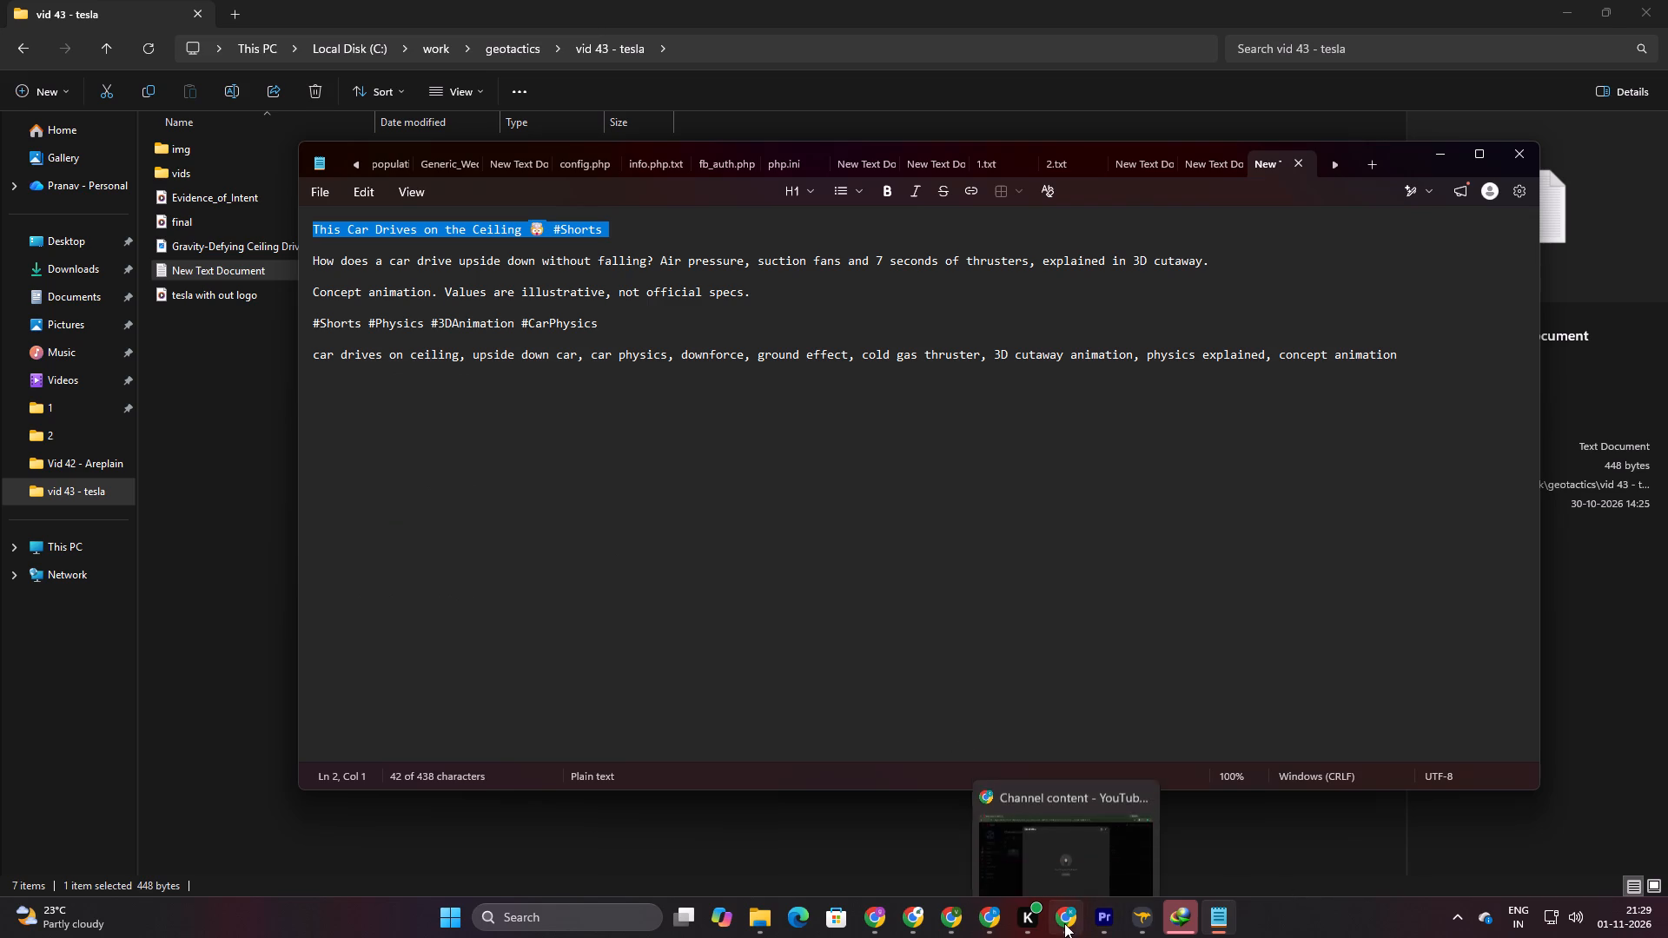
left_click(1064, 923)
left_click_drag(552, 322, 516, 329)
left_click_drag(552, 342, 551, 342)
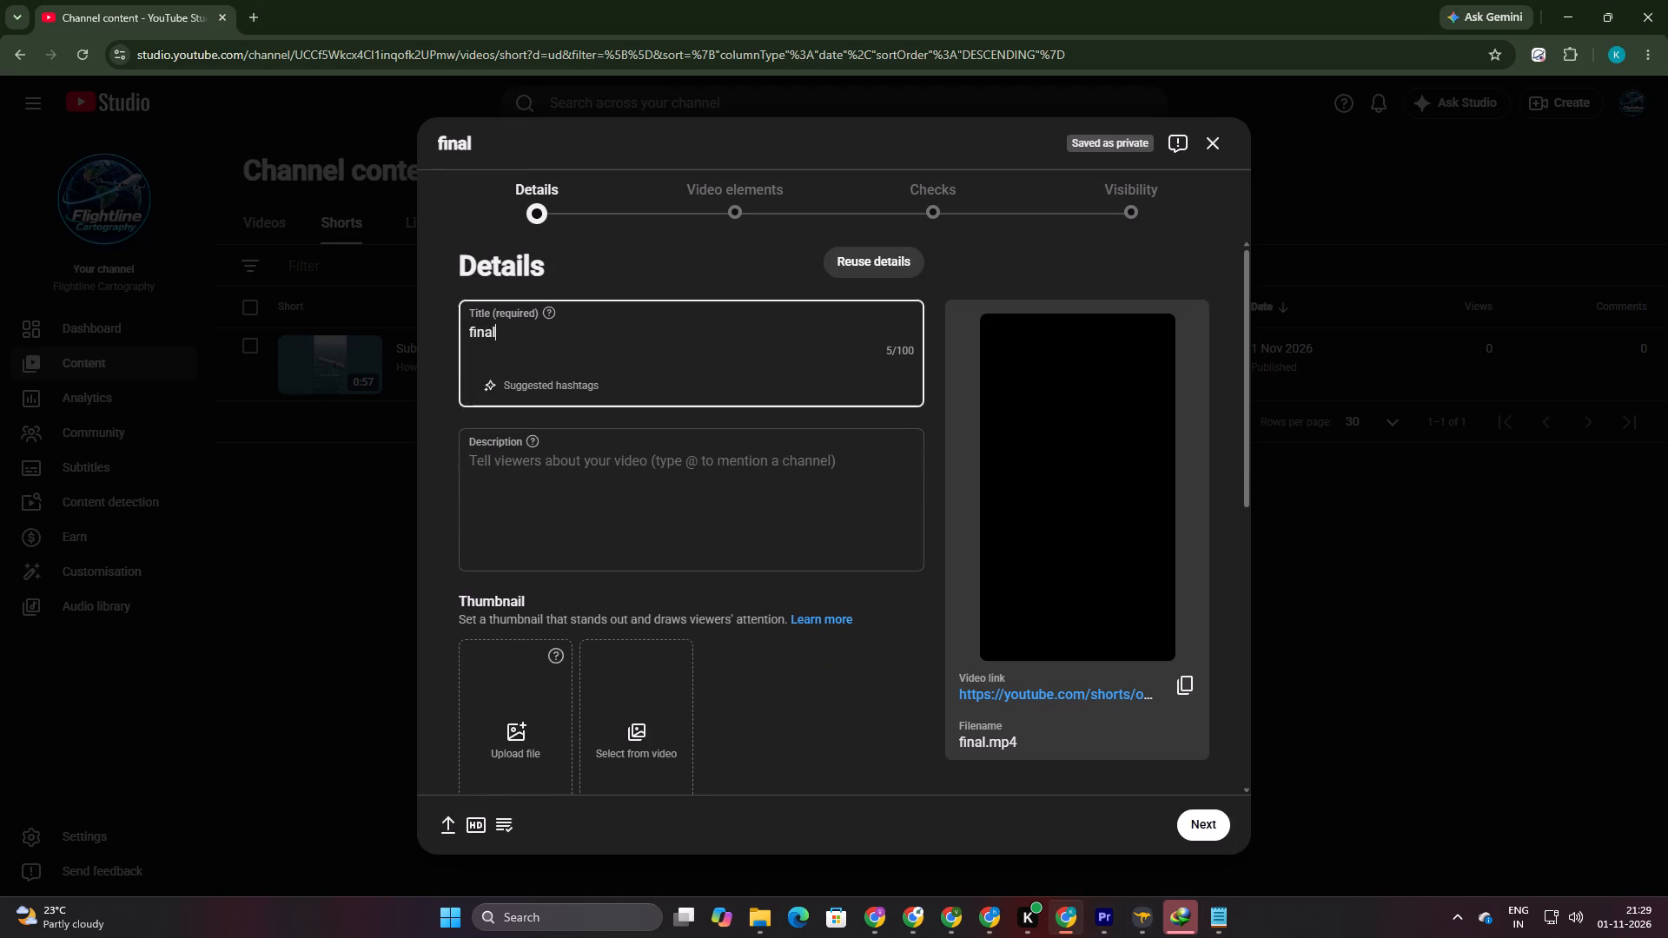
left_click_drag(551, 342, 434, 335)
key("ctrl+v")
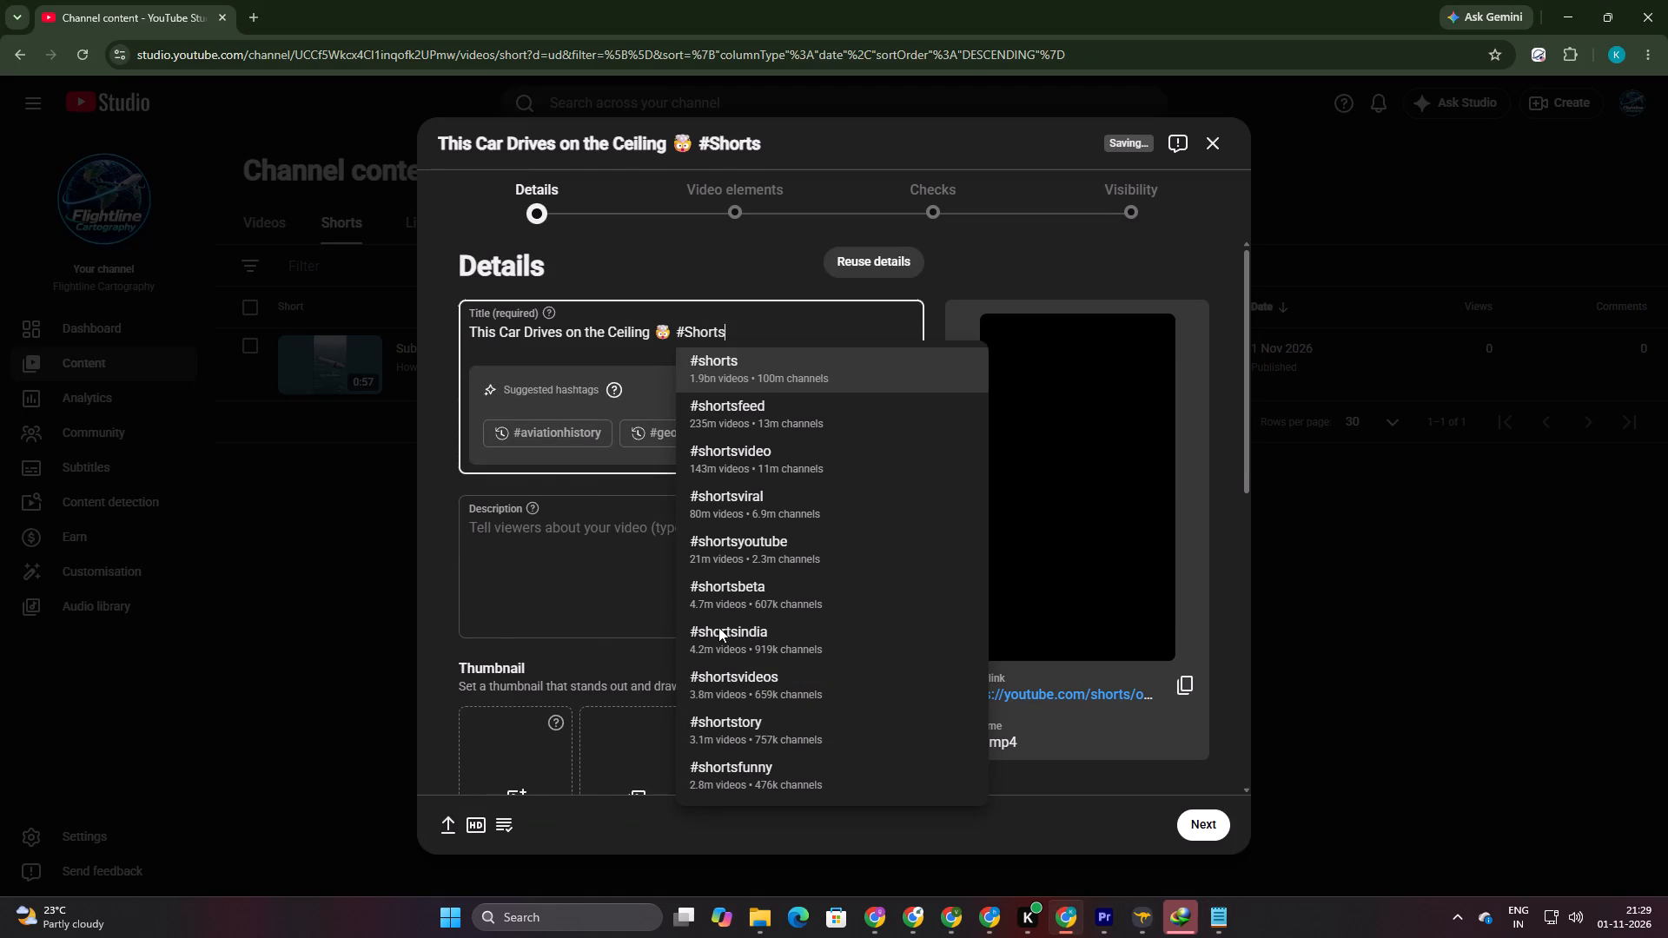
Copy the description paragraphs and the hashtag line ending in #CarPhysics from the Notepad text into the video's description.
left_click(557, 565)
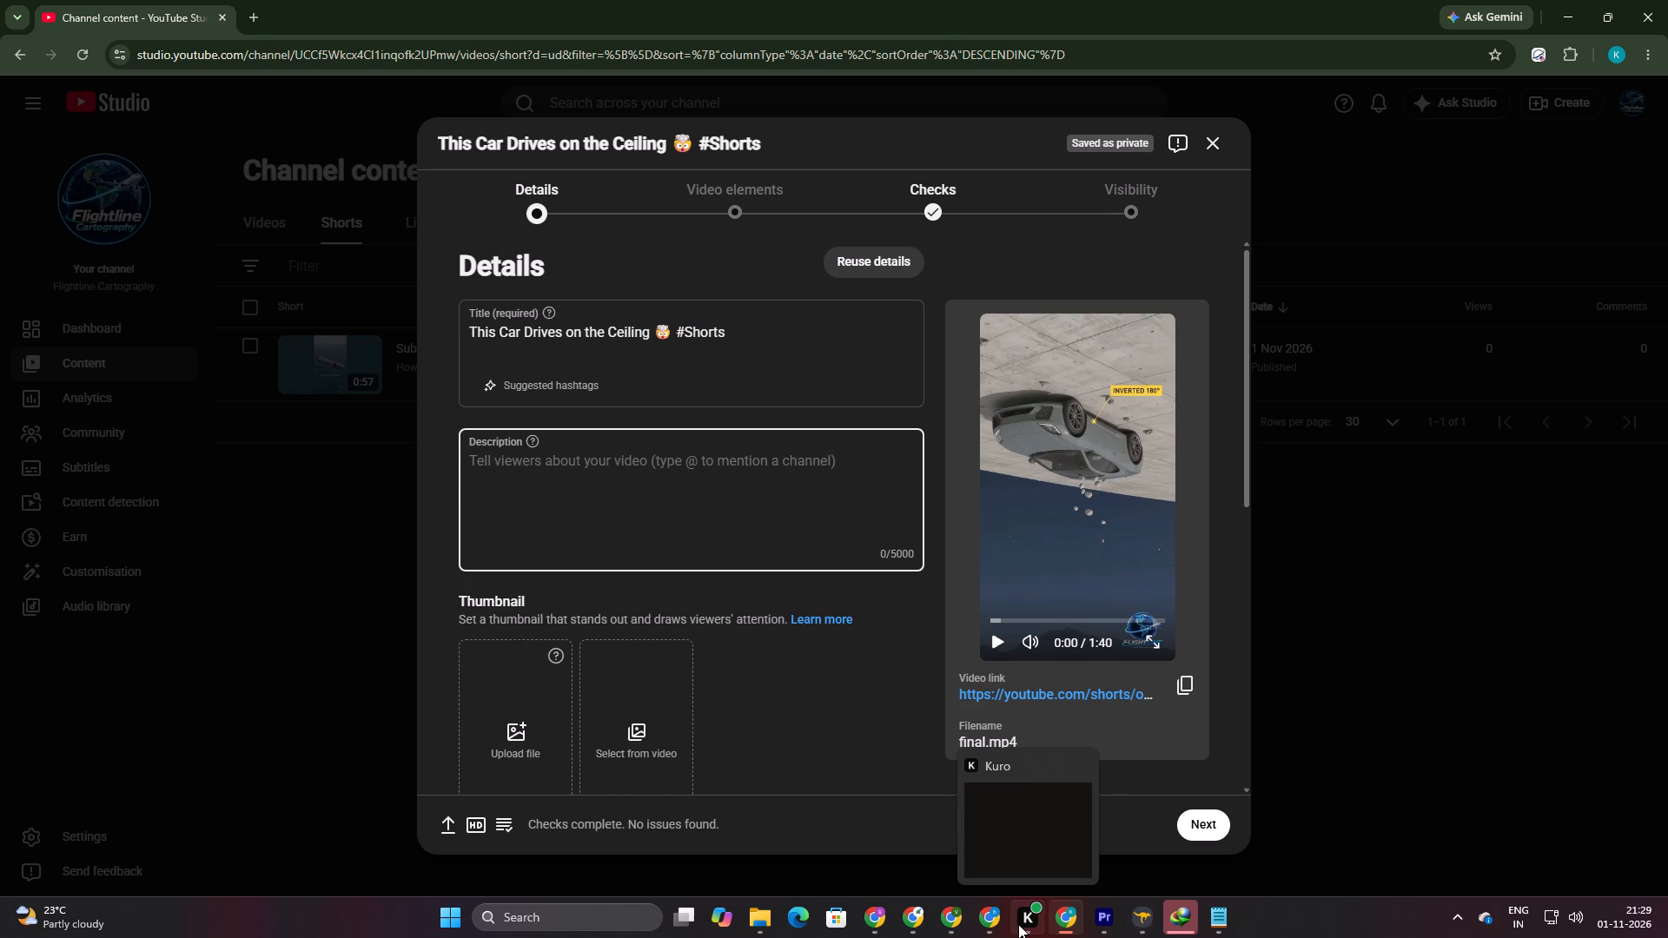
left_click(1221, 925)
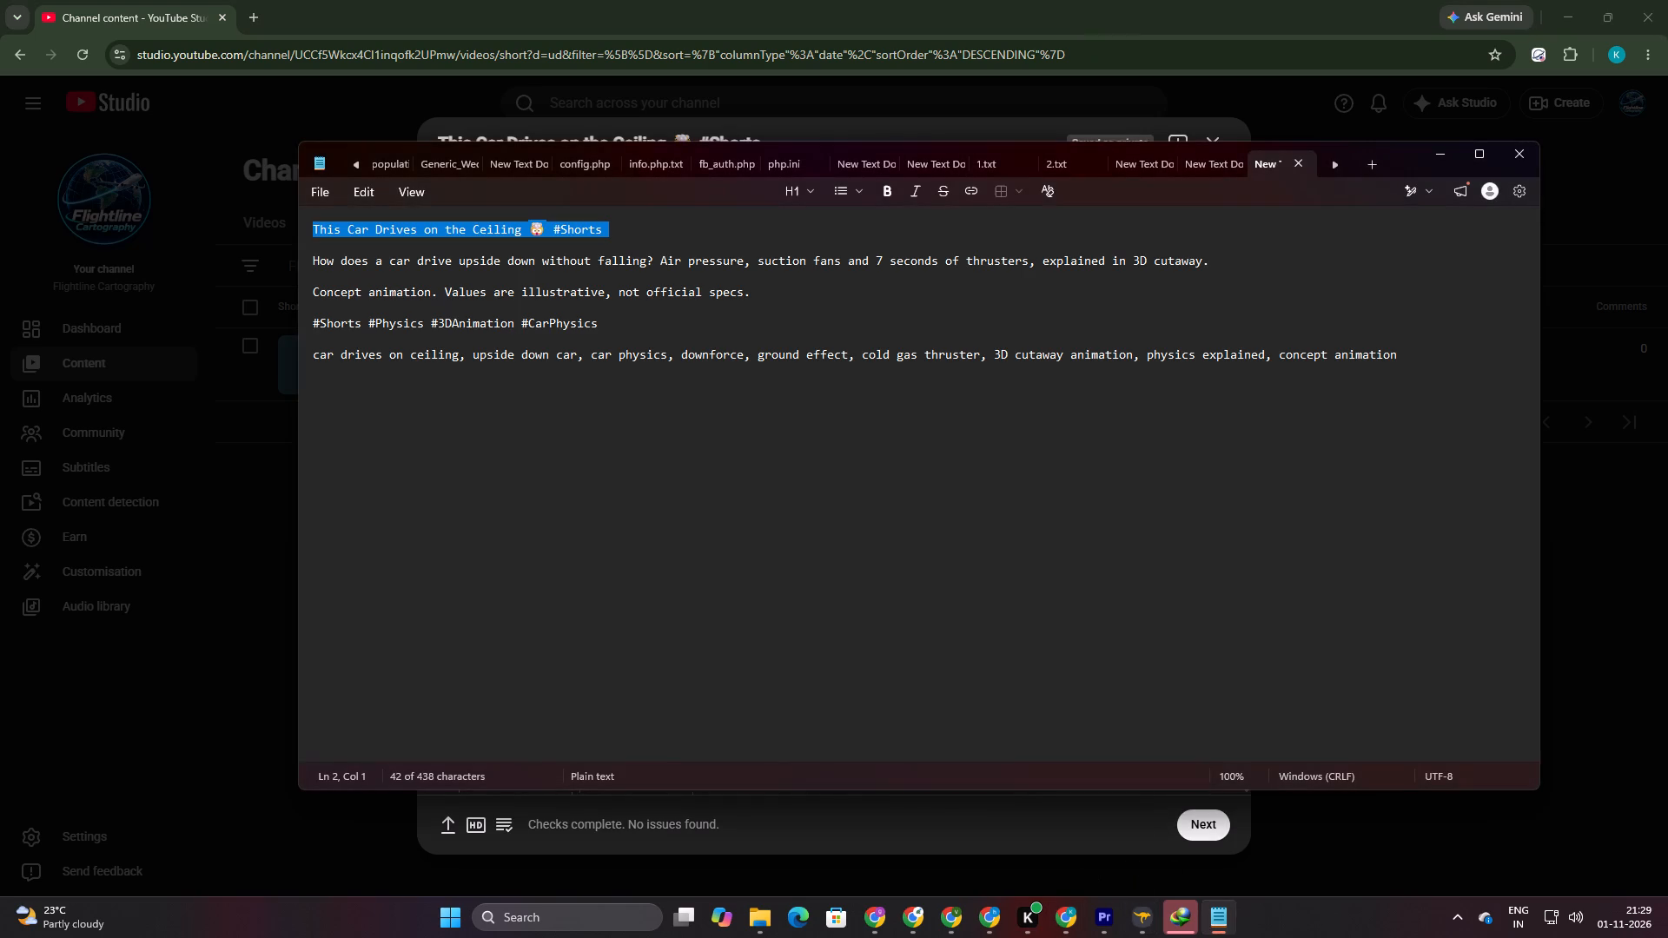
left_click_drag(606, 324, 299, 264)
right_click(371, 280)
left_click(447, 320)
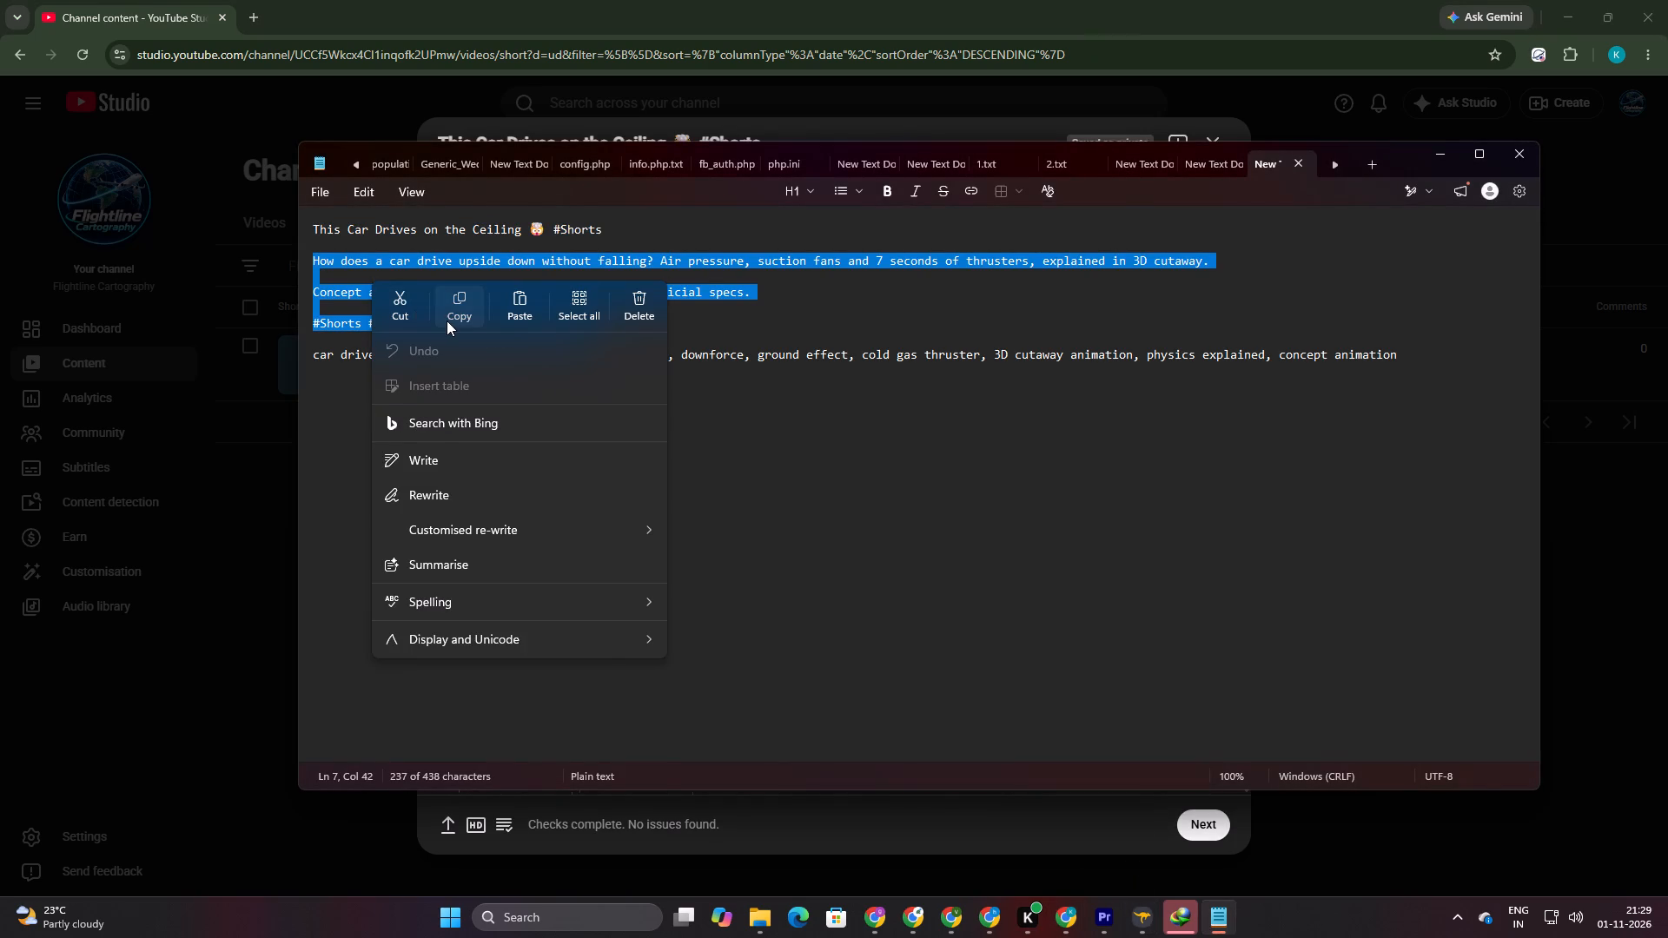
left_click(1433, 158)
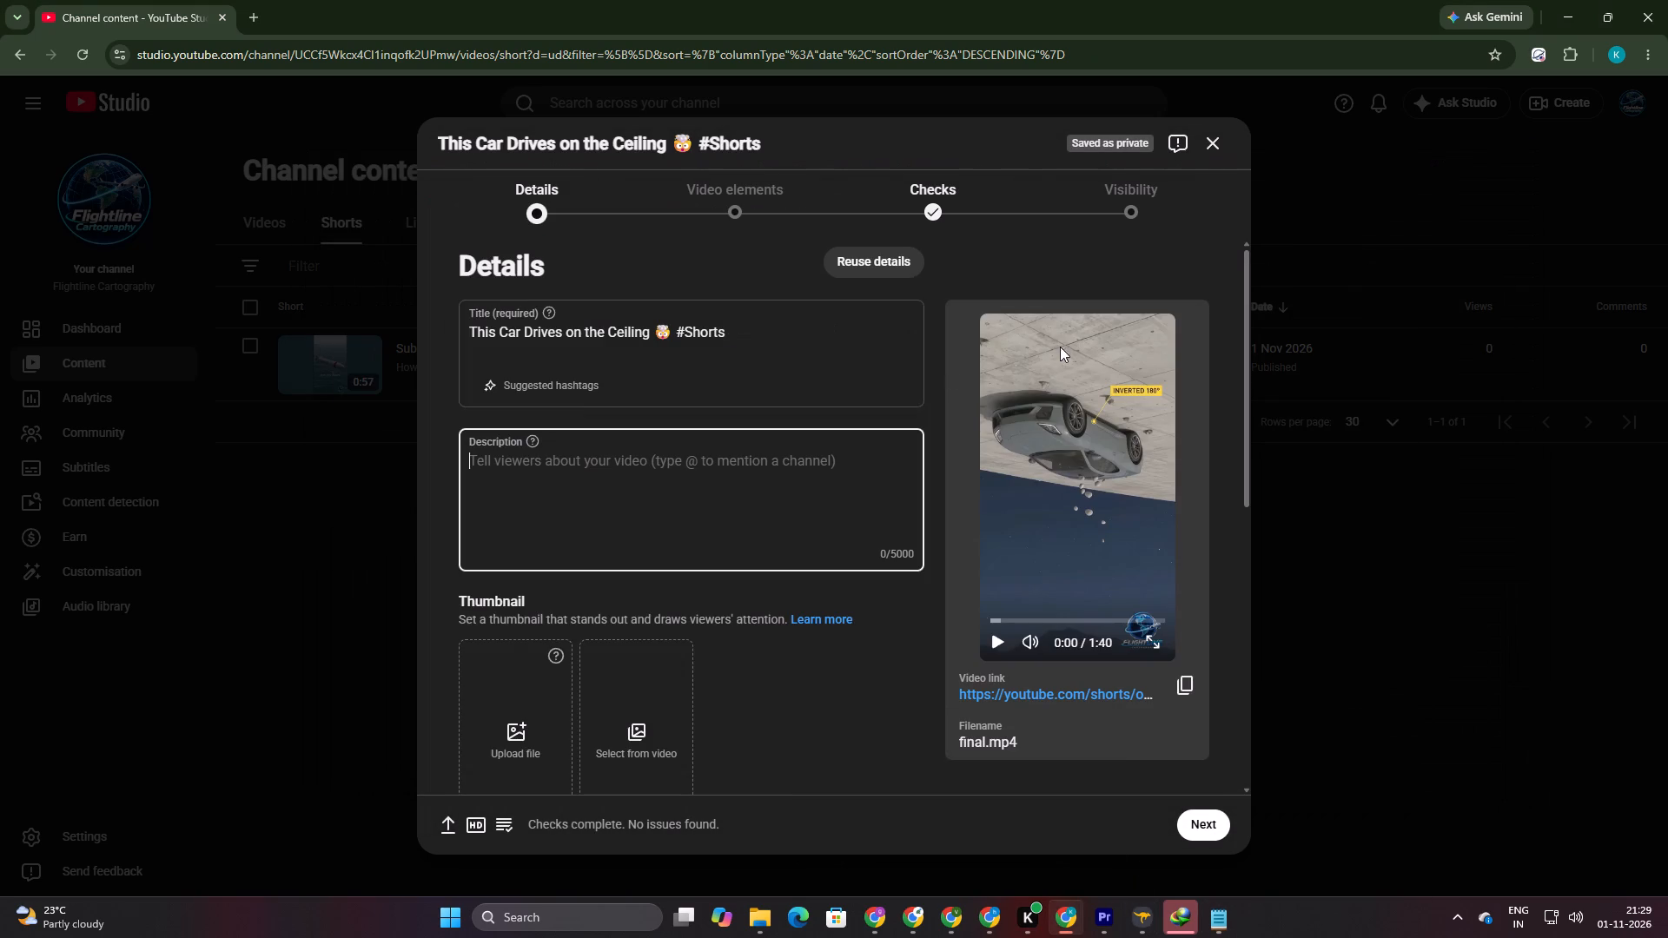
left_click(638, 455)
key("ctrl+v")
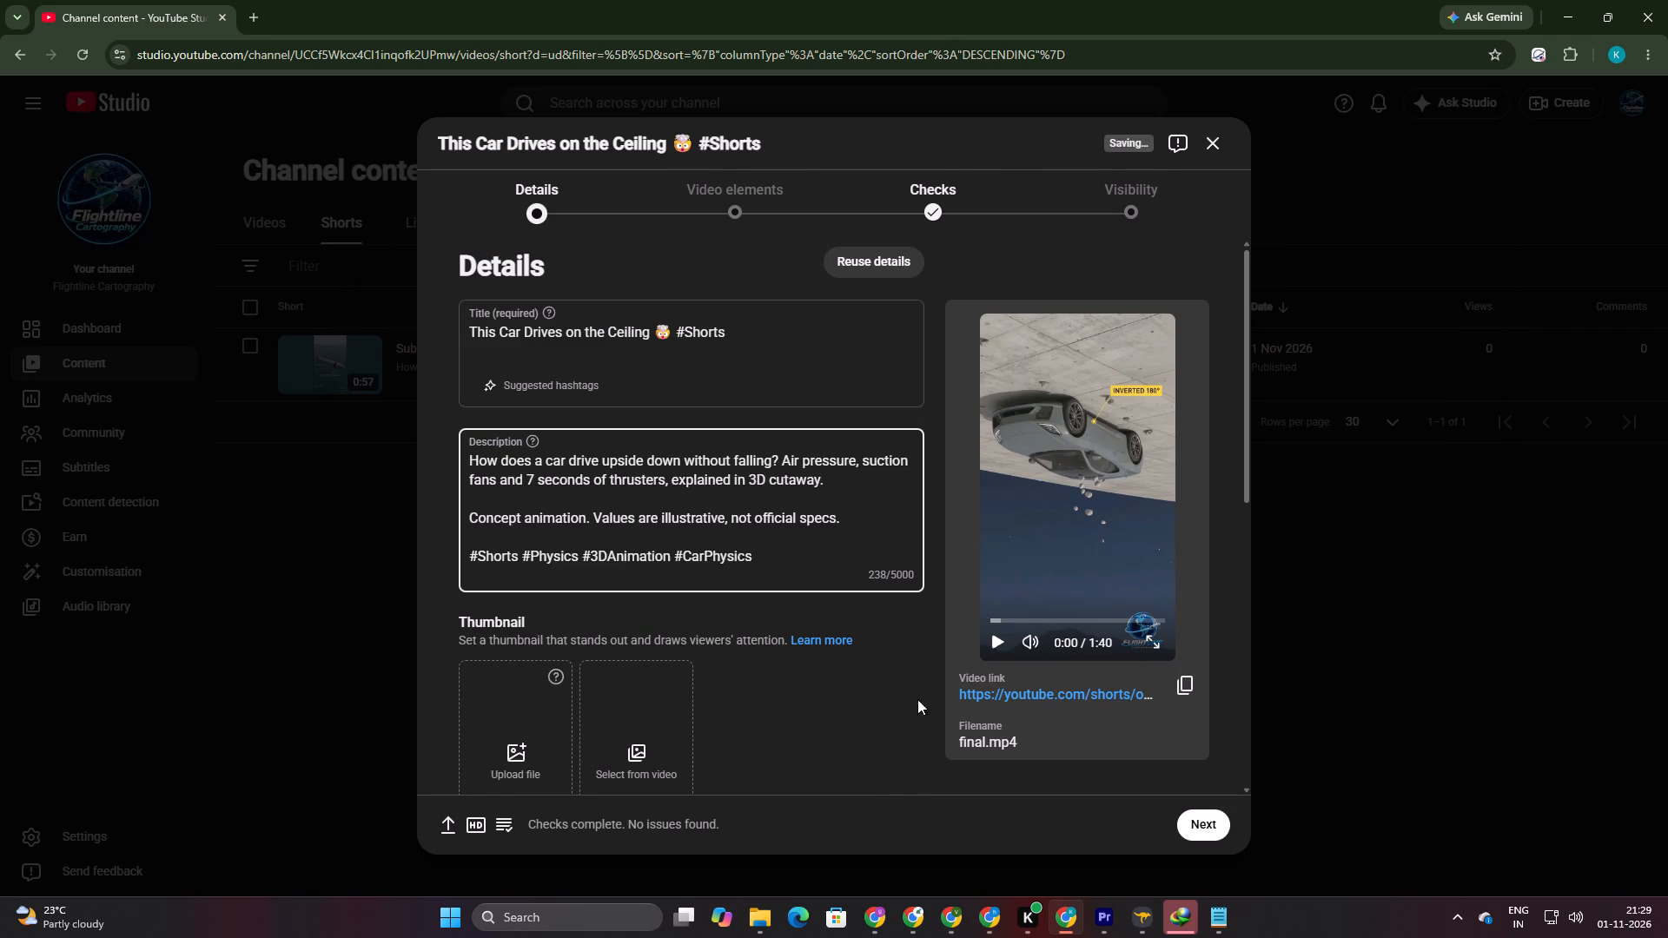
Copy the comma-separated keyword line, "car drives on ceiling" through "concept animation", from the Notepad text and return to the upload details.
scroll(1109, 725, "down", 4)
left_click(1216, 915)
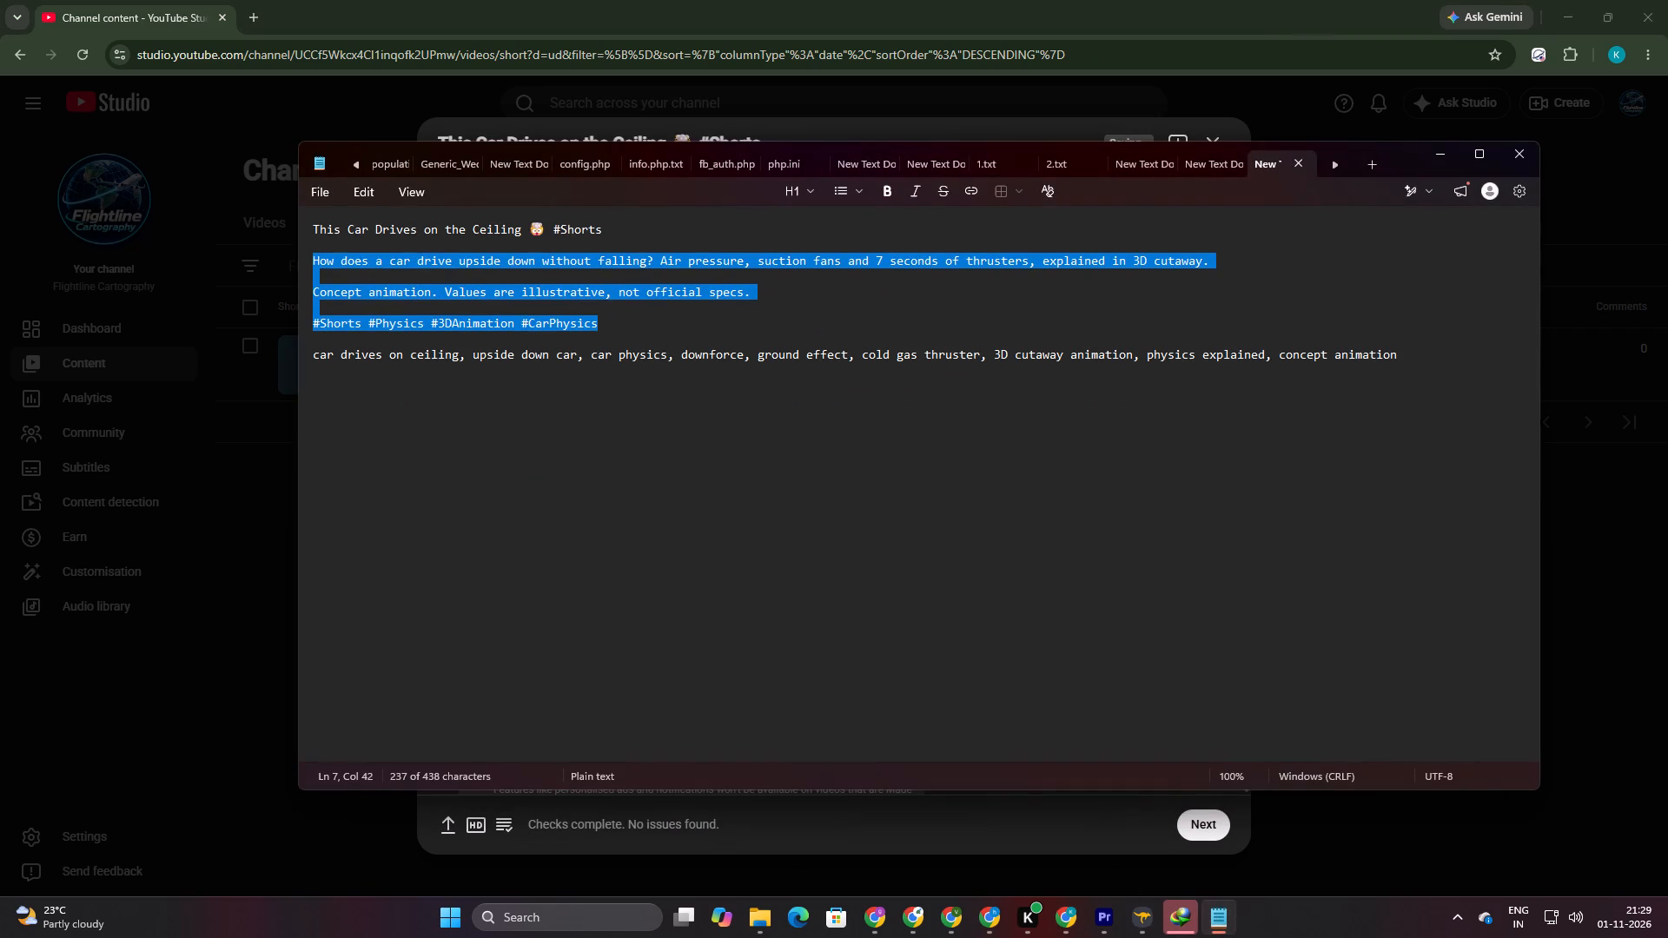
left_click(308, 352)
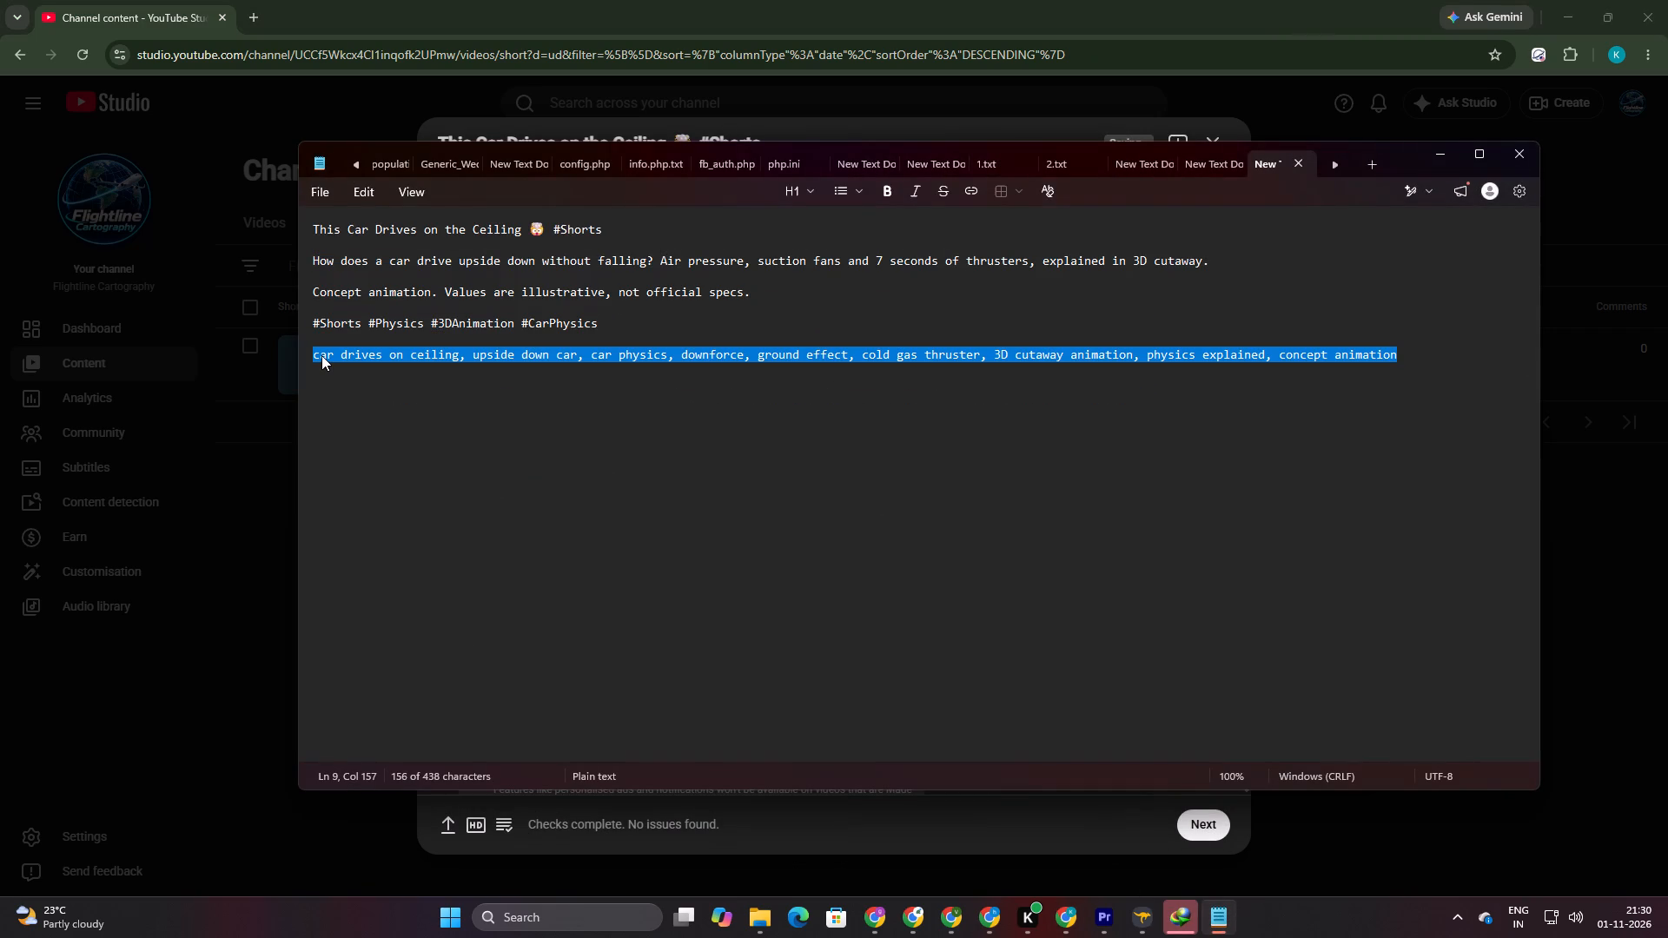
right_click(486, 356)
left_click(575, 400)
left_click(1449, 154)
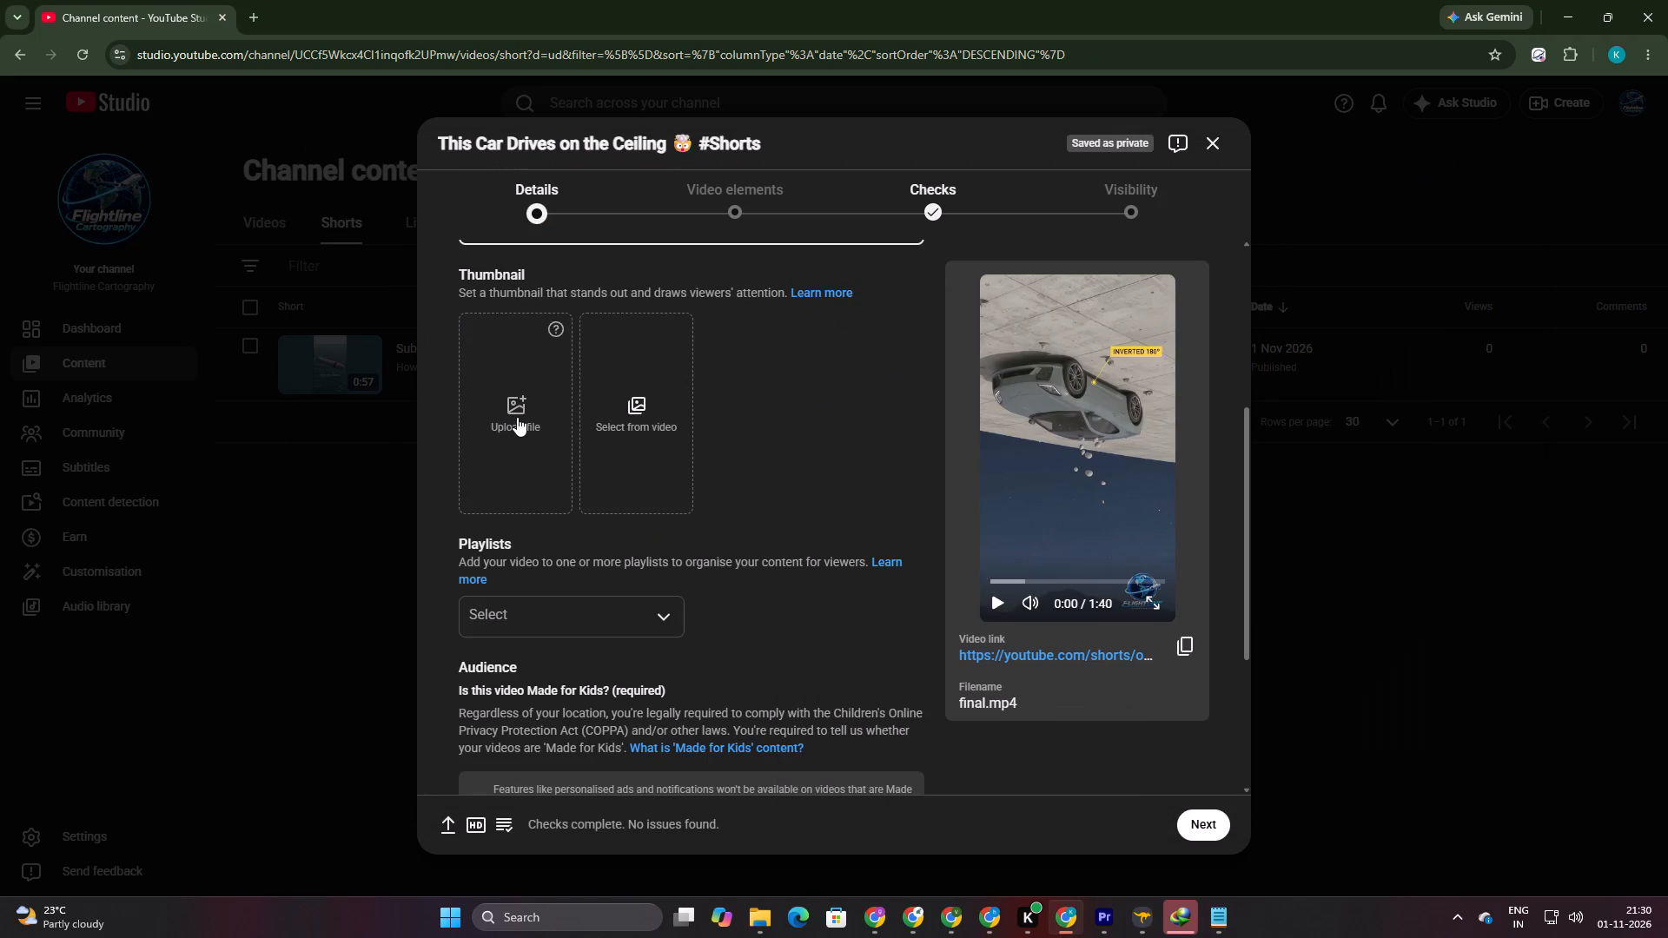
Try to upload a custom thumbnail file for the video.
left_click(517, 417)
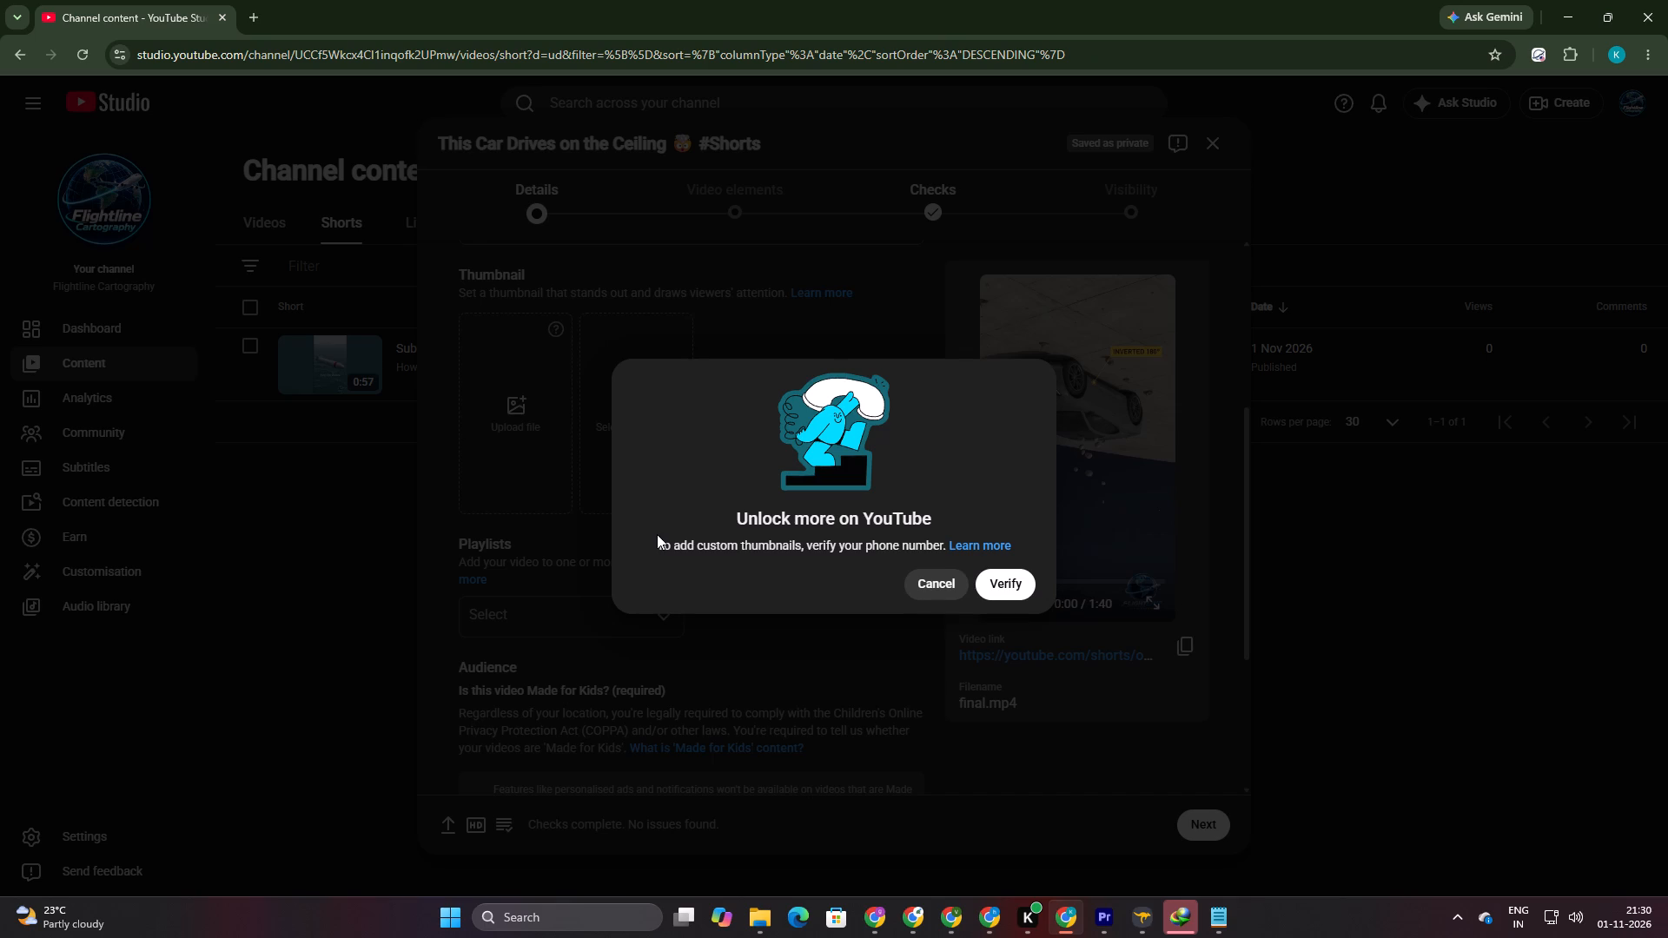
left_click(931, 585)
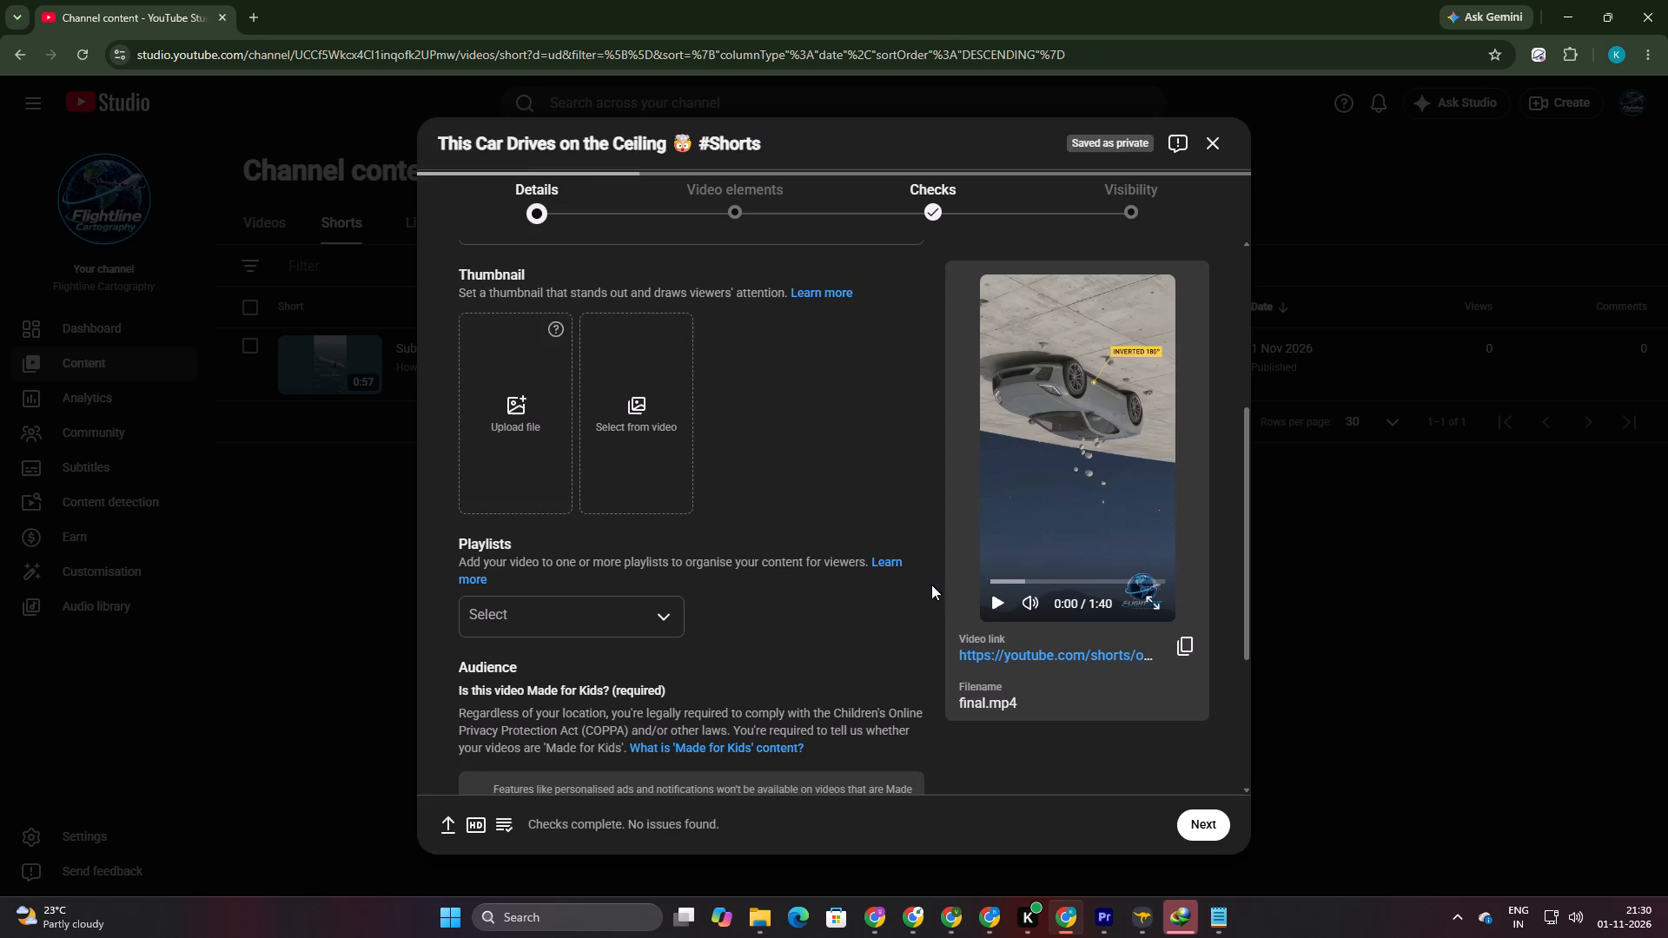
Set the video's audience to "No, it's not Made for Kids".
scroll(720, 569, "down", 2)
left_click(607, 435)
left_click(839, 497)
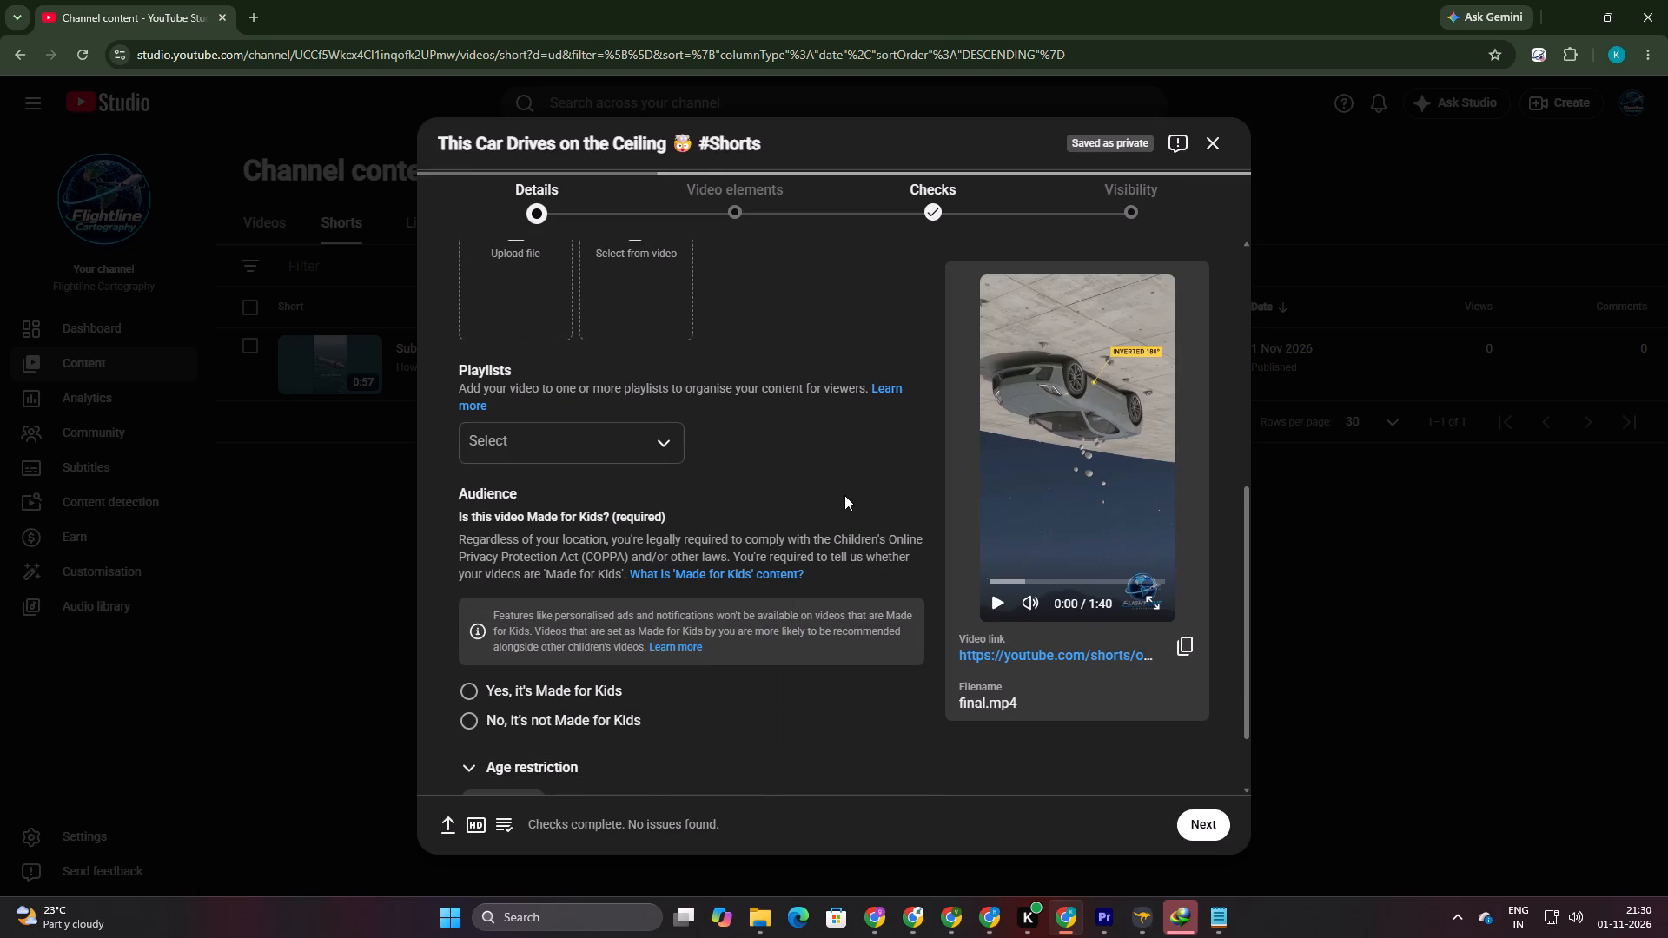
left_click(519, 722)
Reveal the additional video details and answer No to the AI use question.
scroll(639, 653, "down", 8)
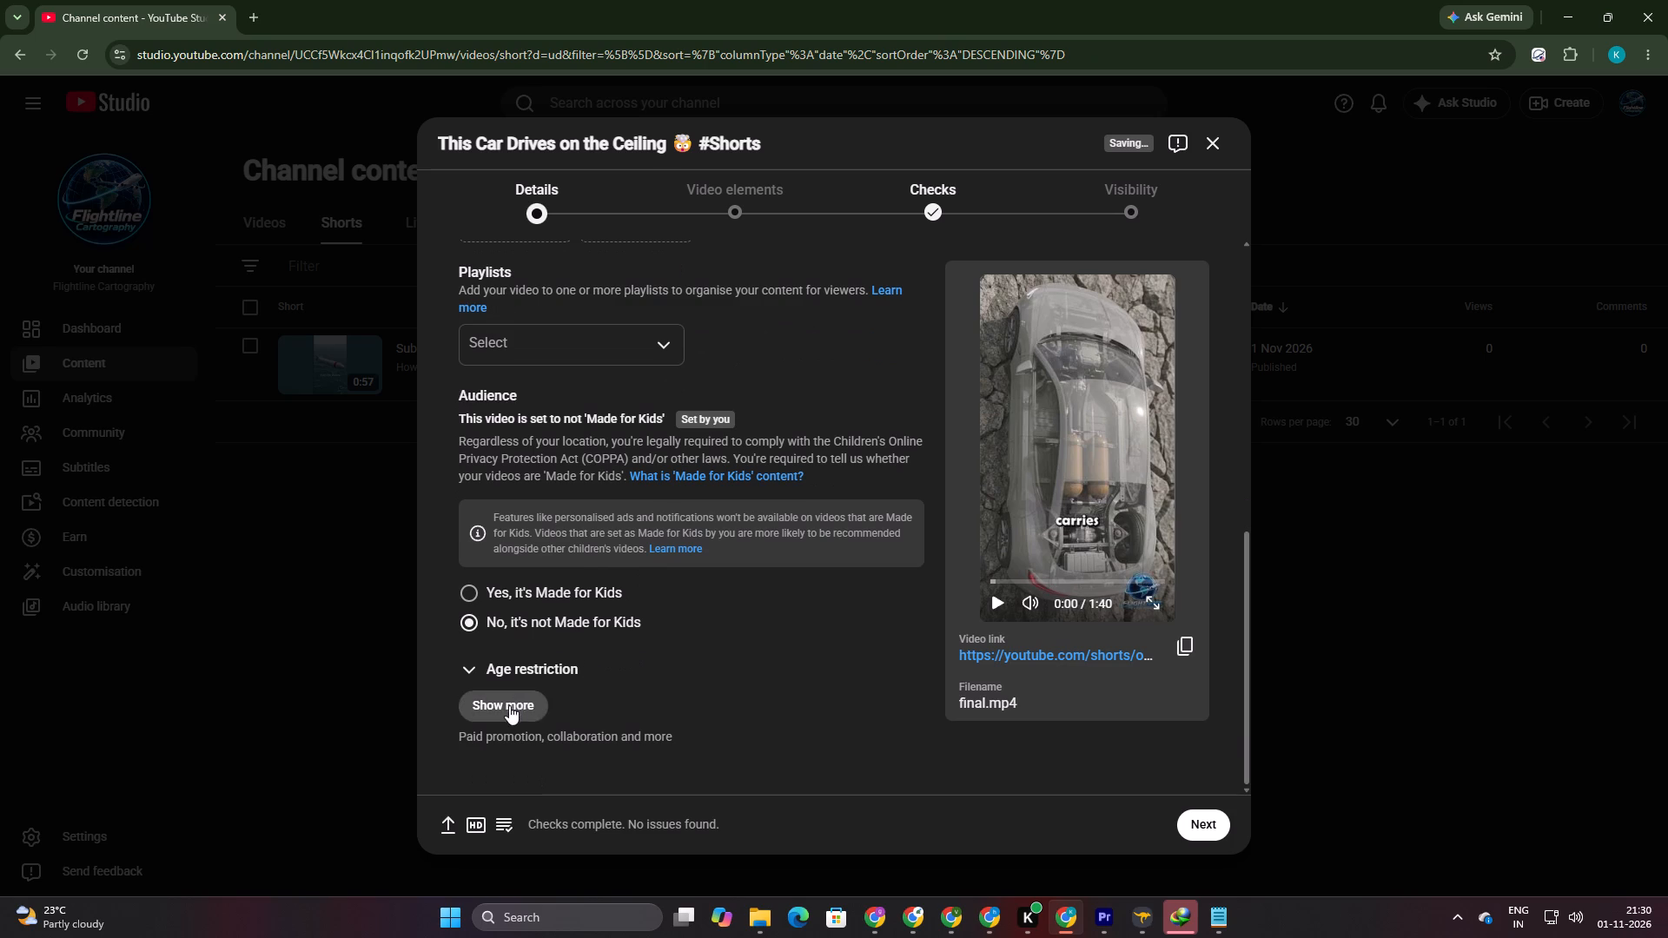
left_click(509, 705)
scroll(620, 654, "down", 6)
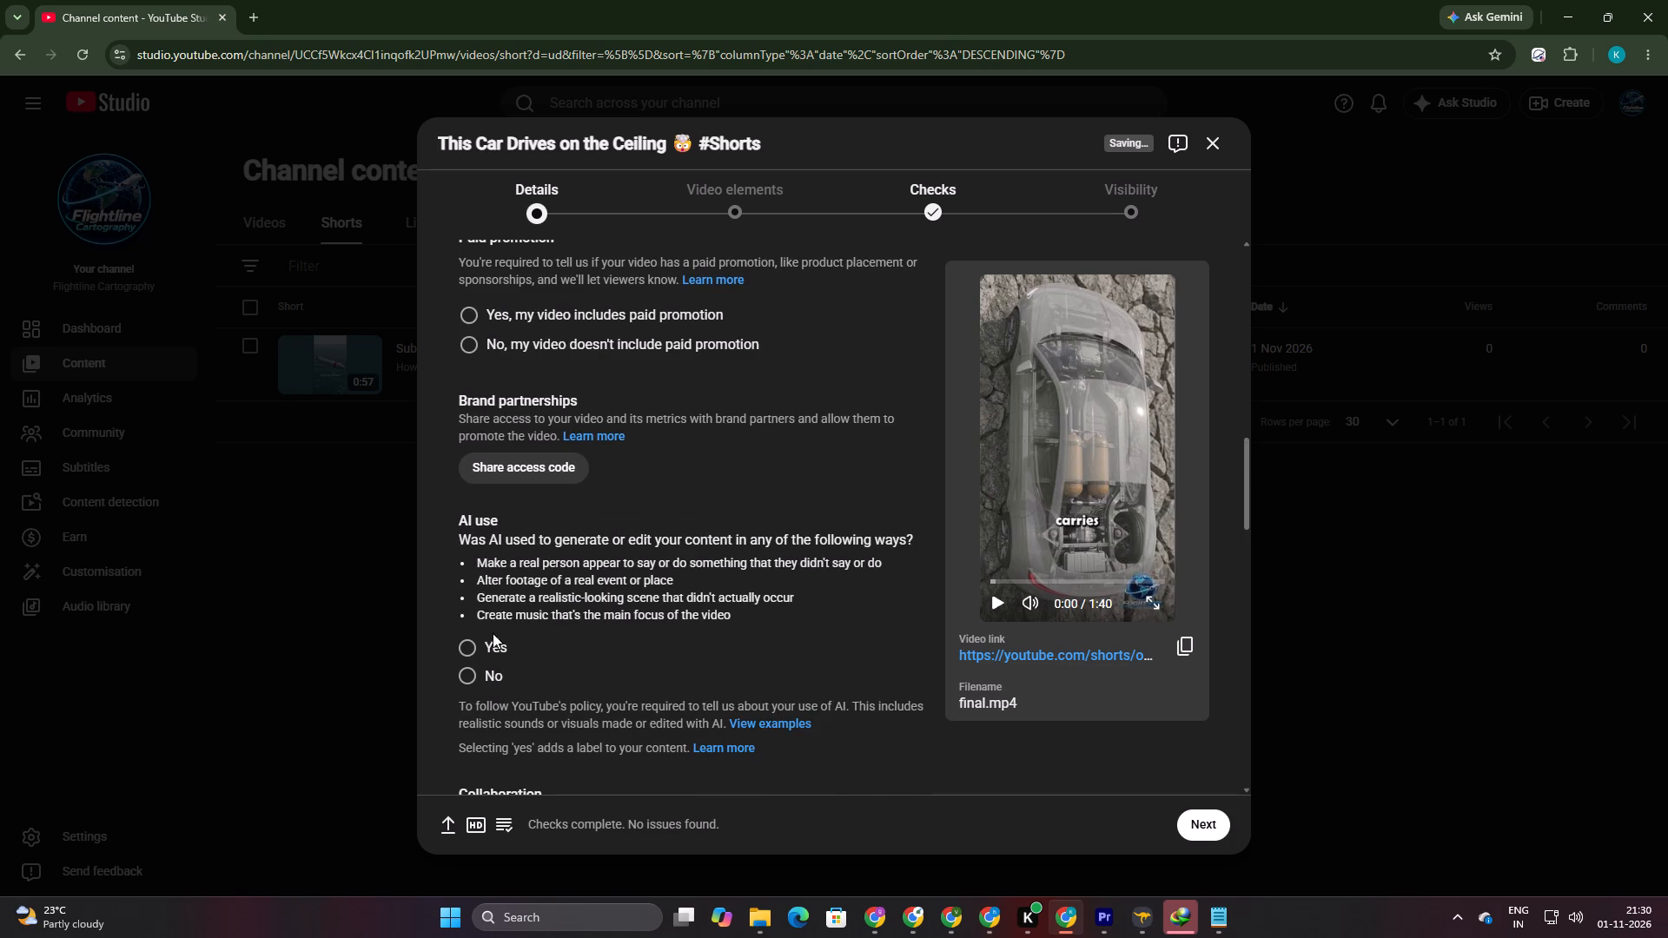
left_click(470, 672)
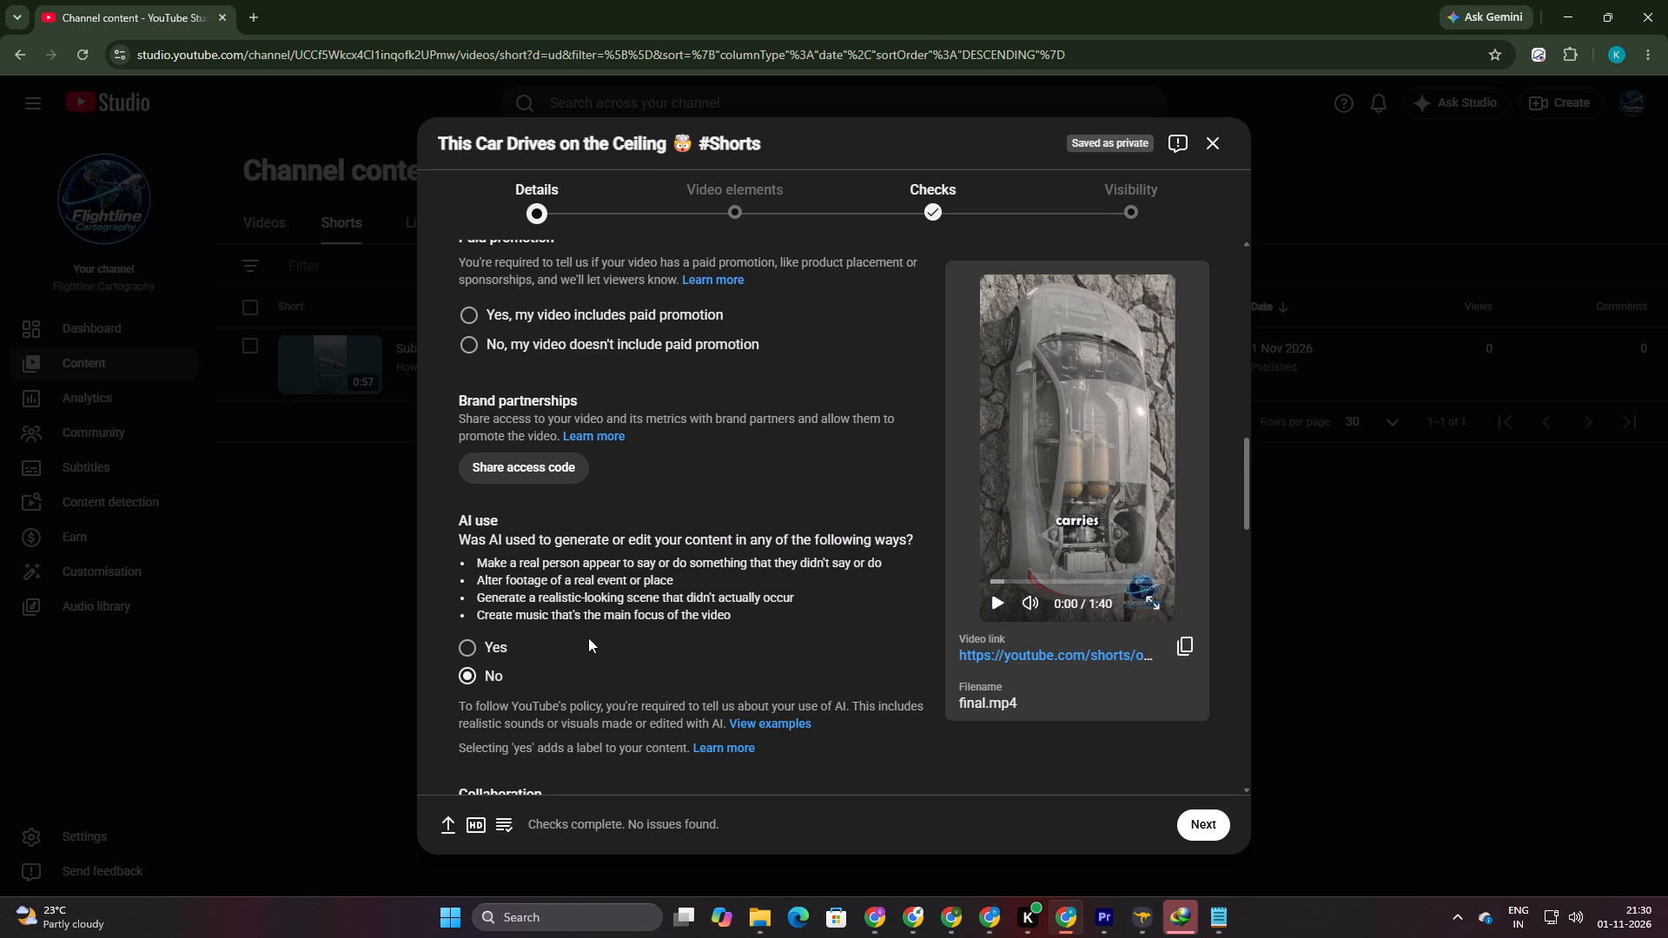
Paste the copied keywords, from "car drives on ceiling" to "concept animation", as the video's tags.
scroll(605, 611, "down", 10)
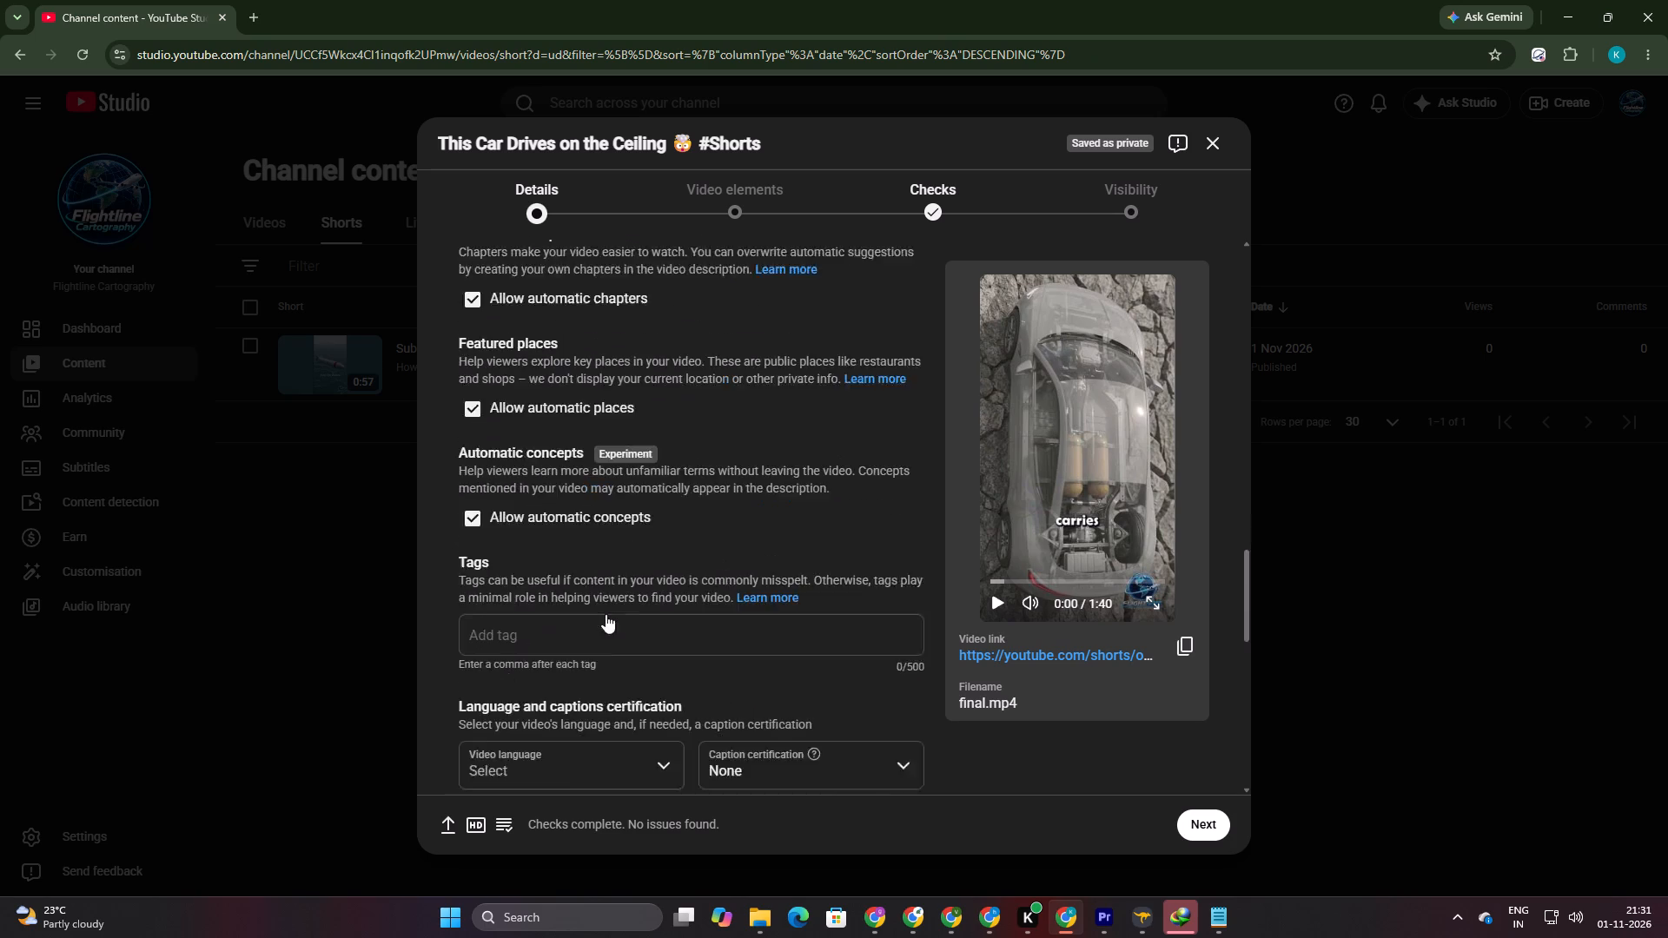
scroll(606, 614, "down", 9)
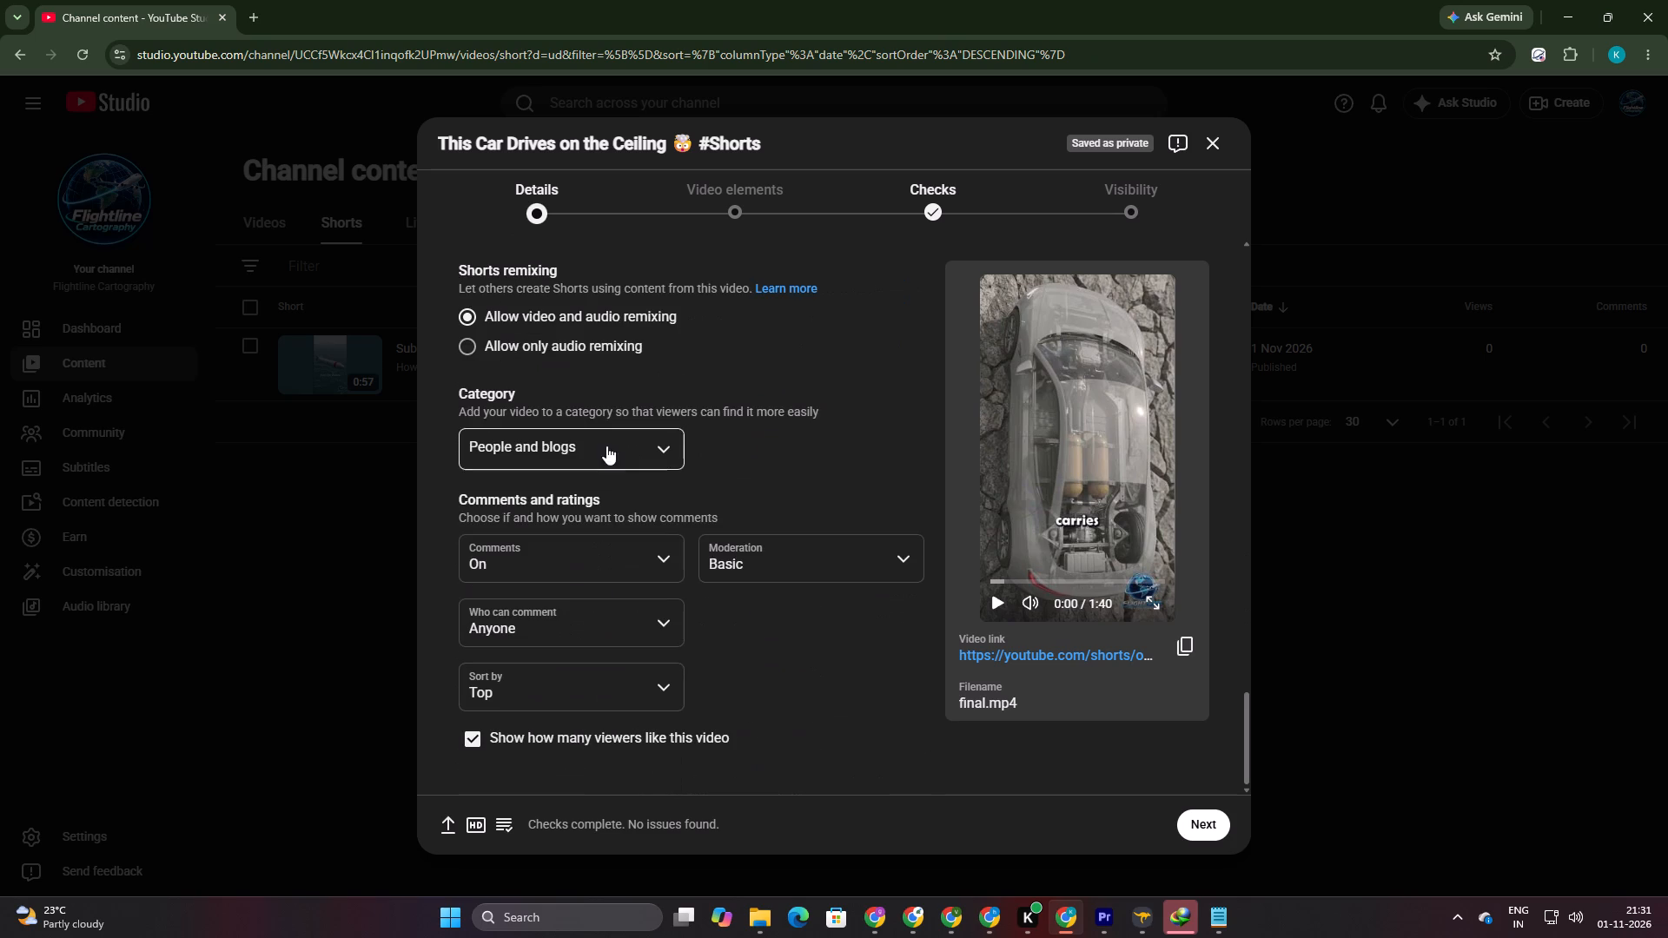
scroll(698, 571, "down", 6)
scroll(705, 679, "up", 8)
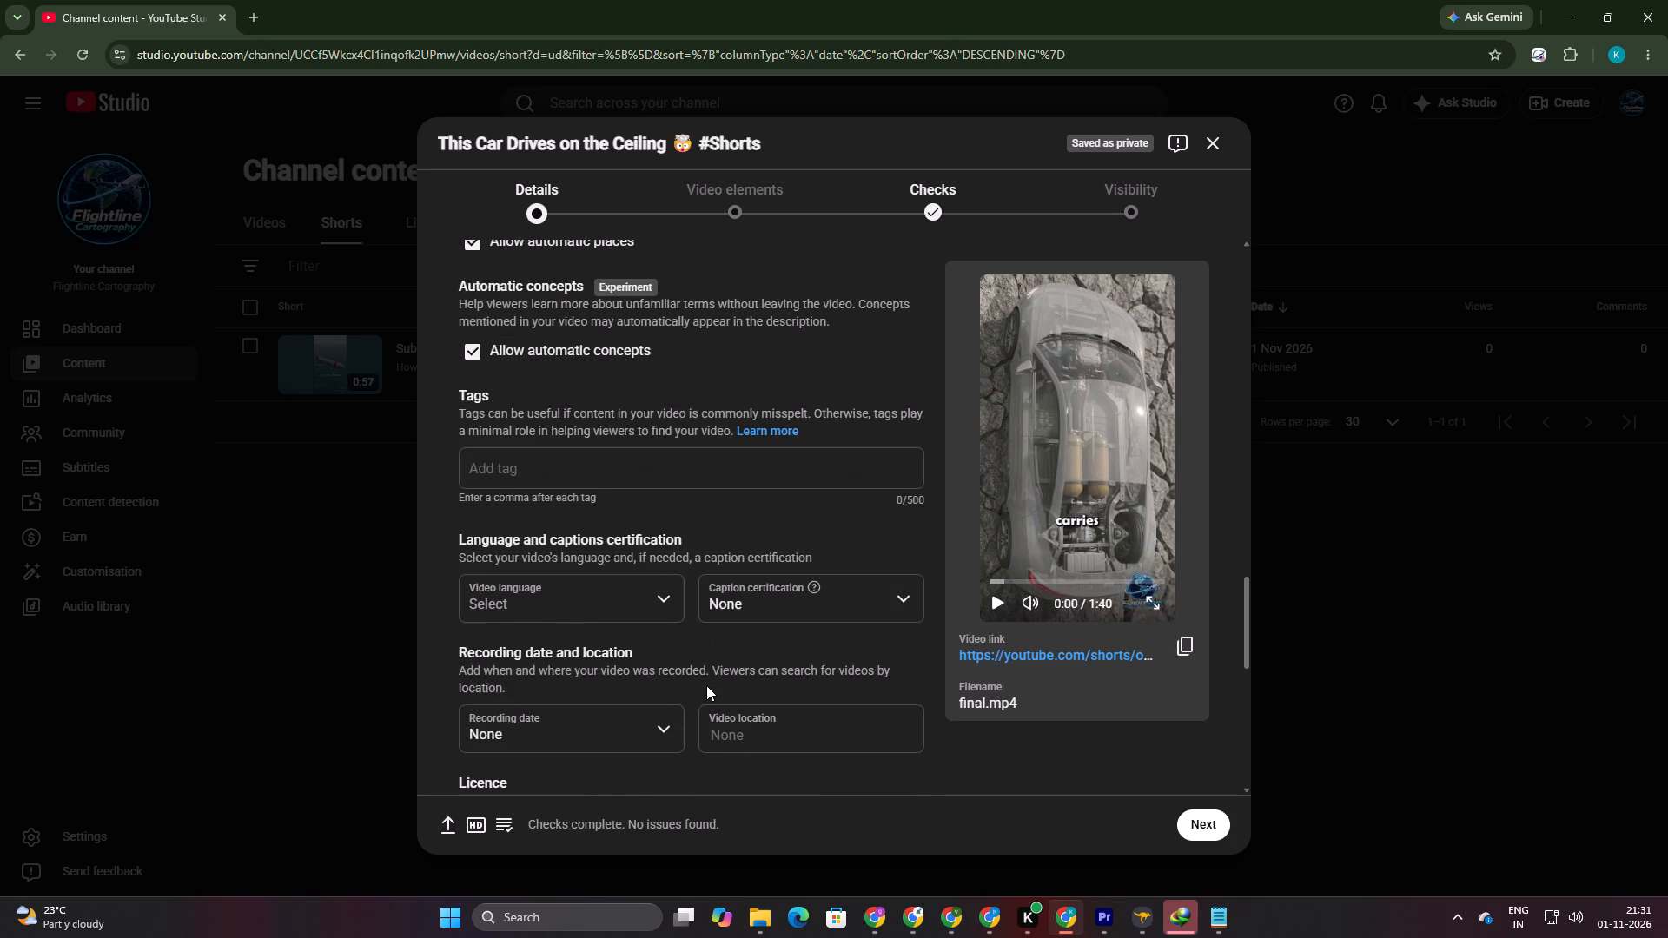
left_click(528, 460)
right_click(528, 460)
right_click(486, 466)
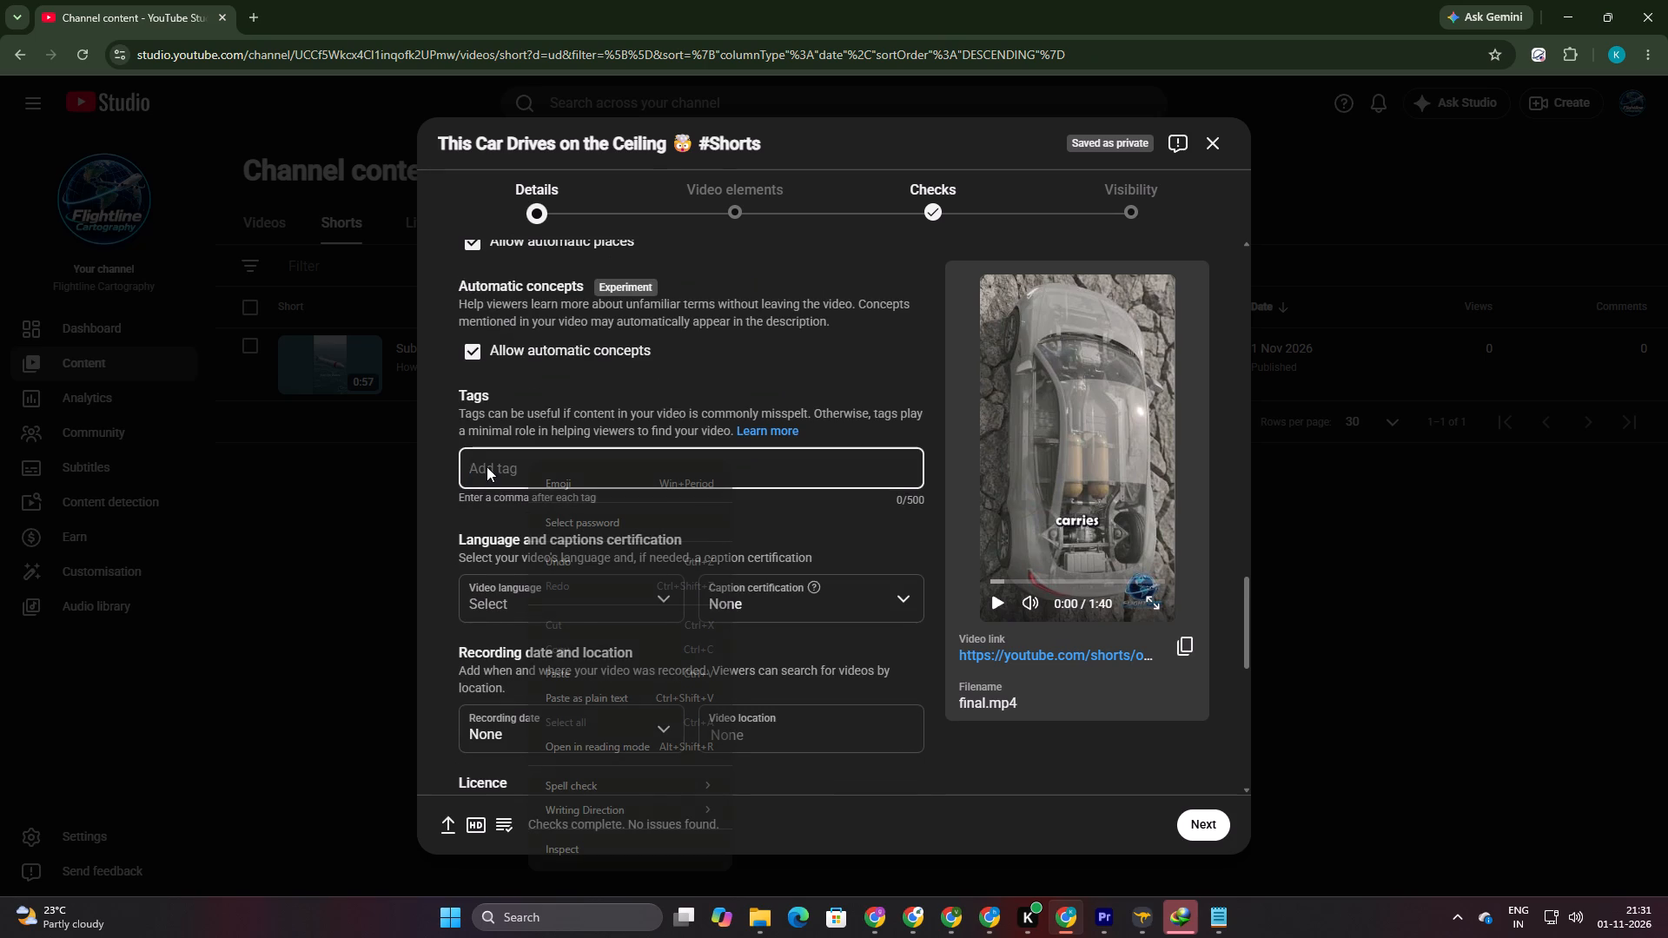
left_click(601, 669)
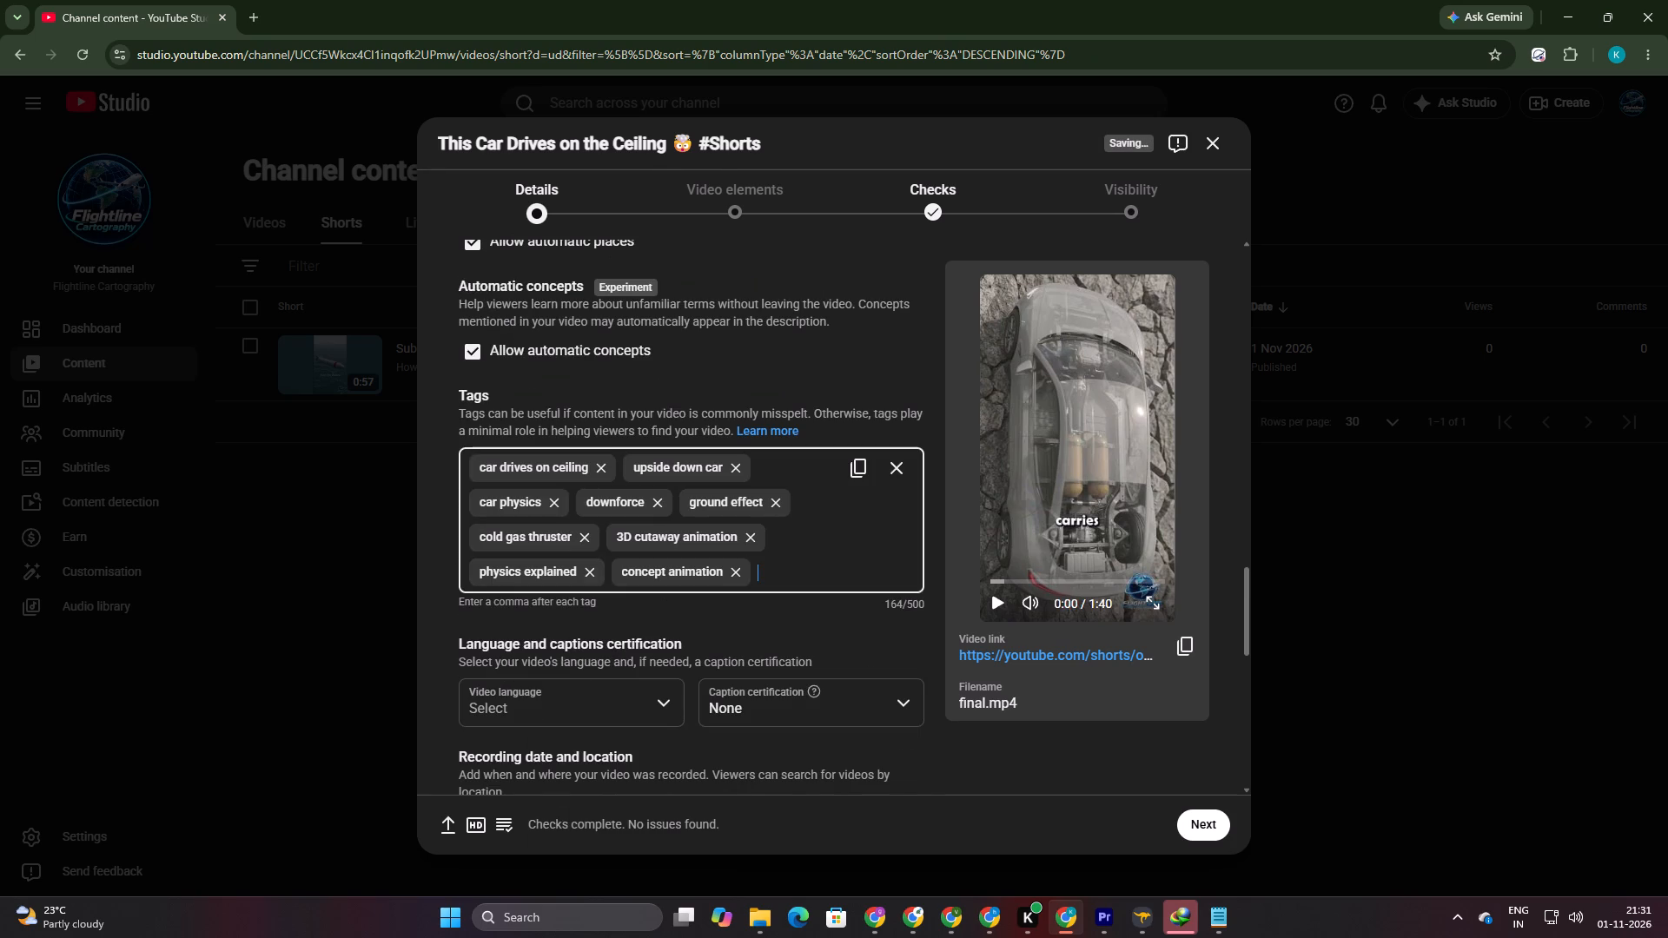
Set the video language to English (United Kingdom).
scroll(793, 616, "down", 2)
left_click(611, 535)
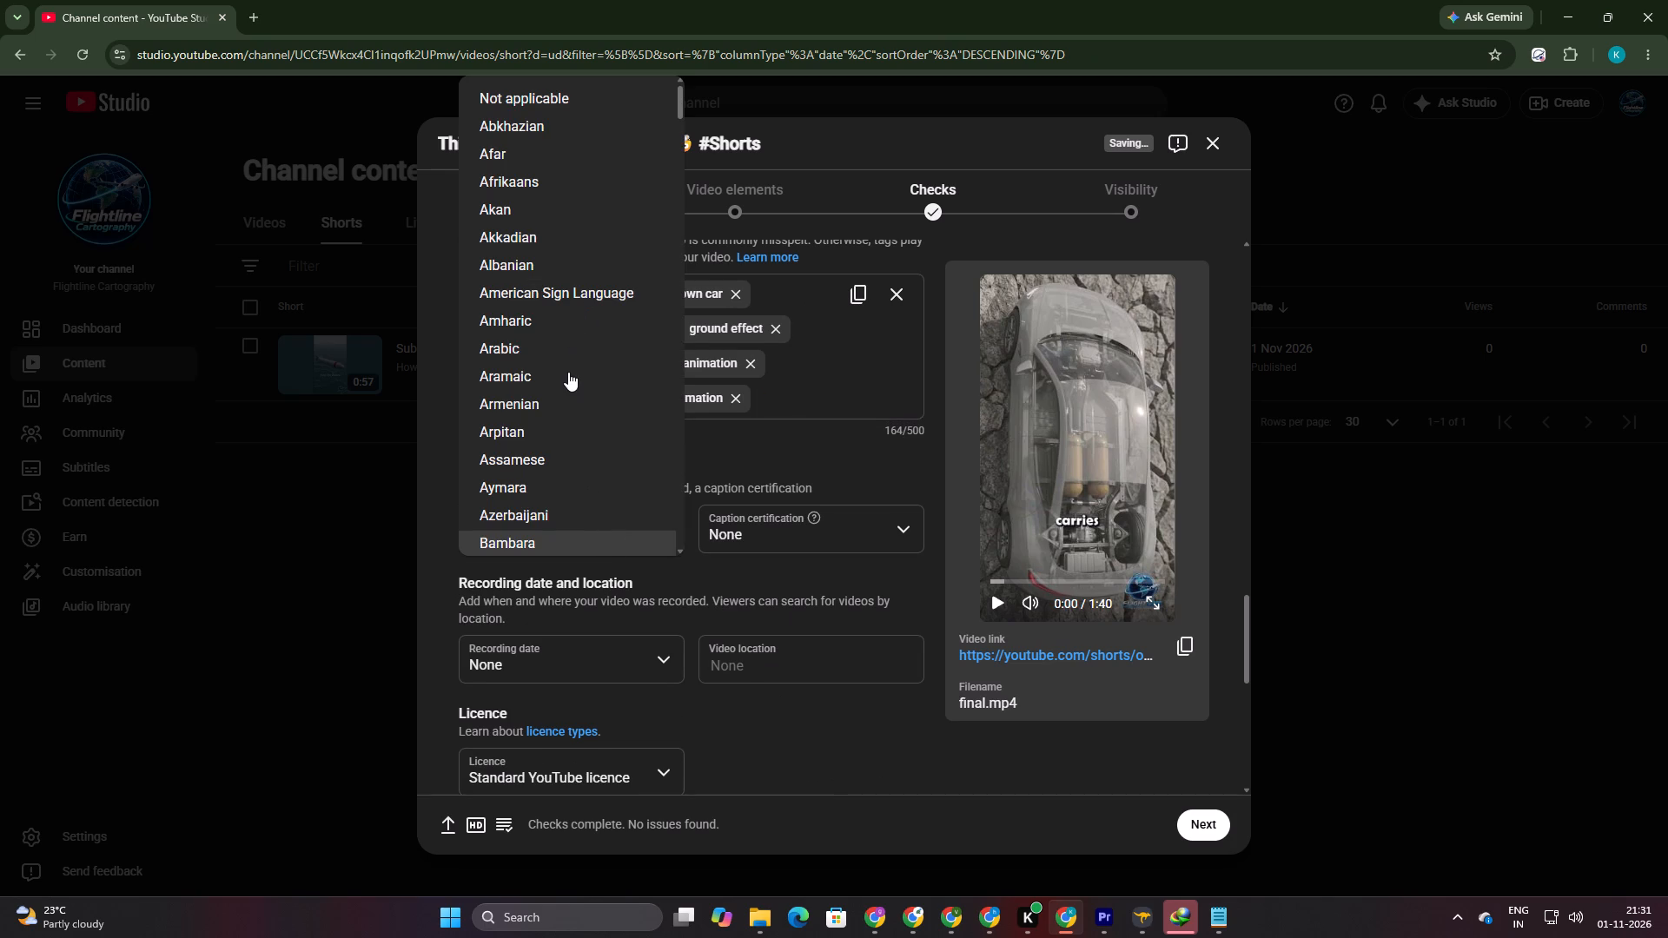
key("e")
key("e")
key("e")
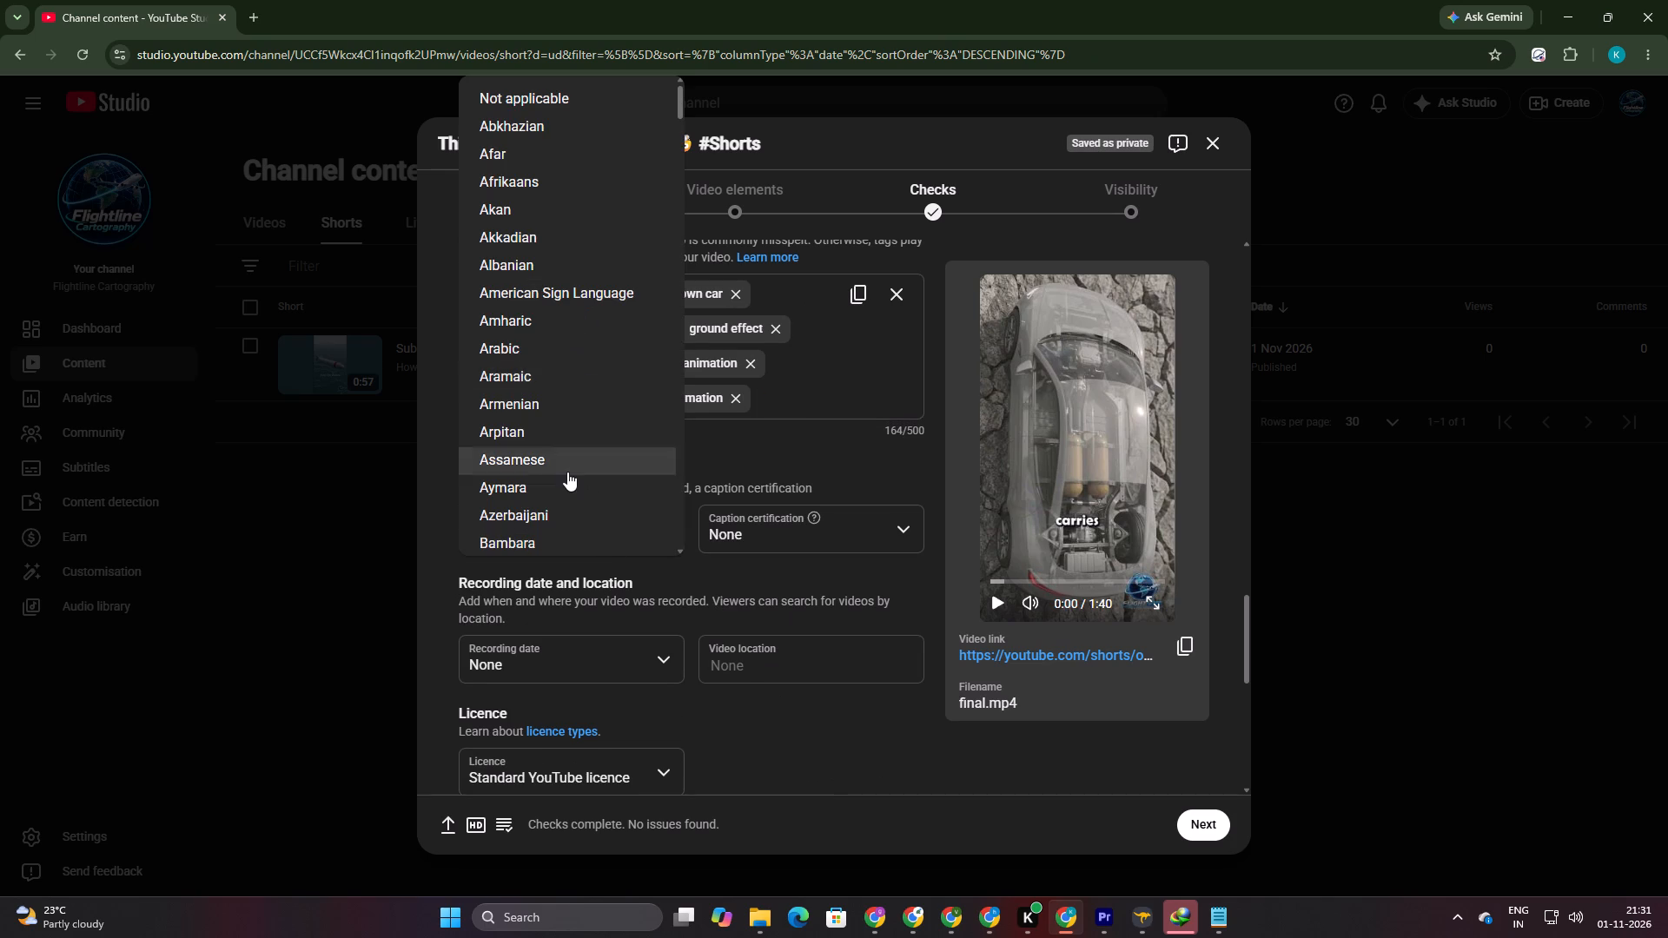
scroll(567, 476, "down", 13)
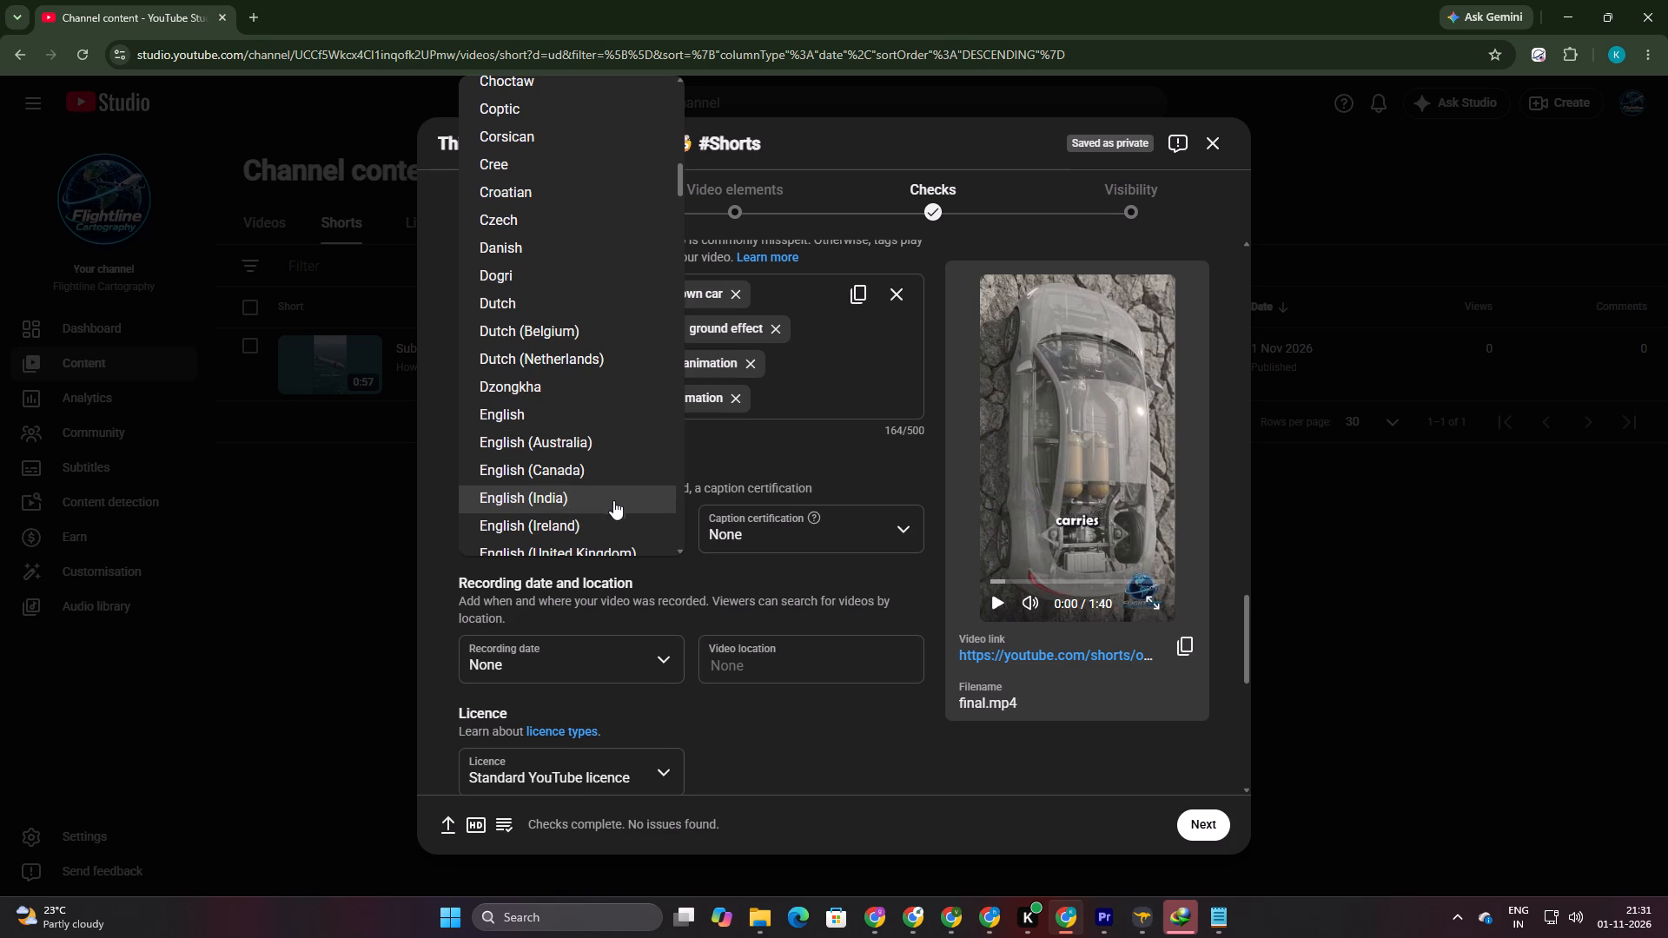
left_click(623, 550)
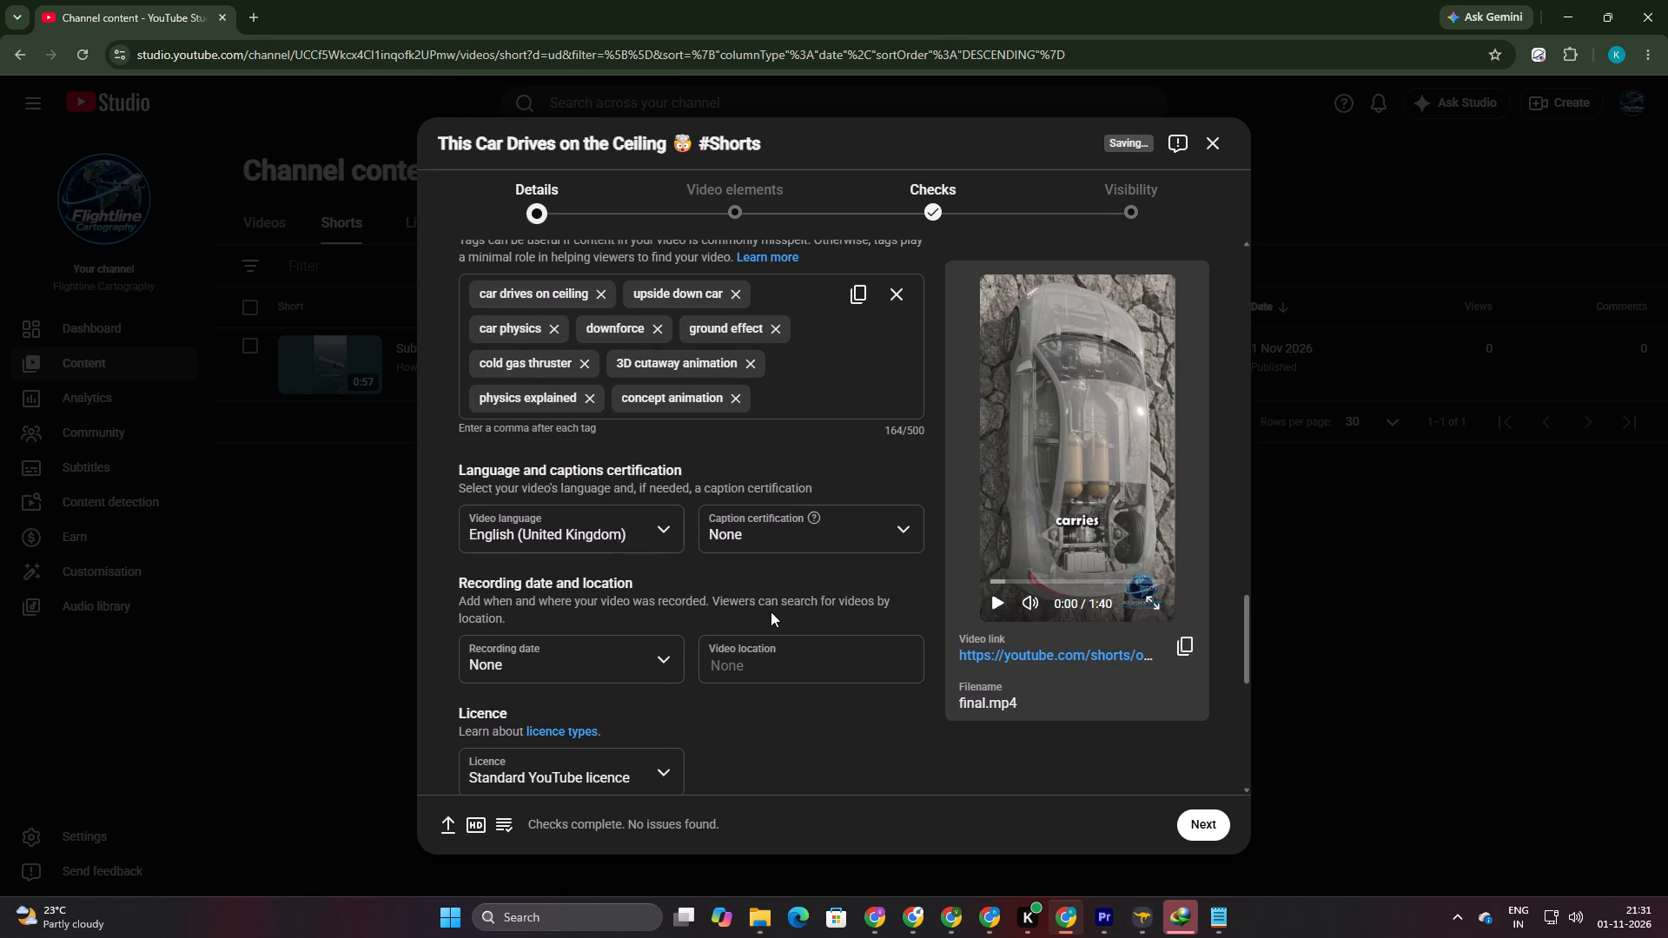
Review the remaining video details, from the category and comment settings back up to the title and description.
scroll(771, 597, "down", 11)
scroll(770, 598, "up", 7)
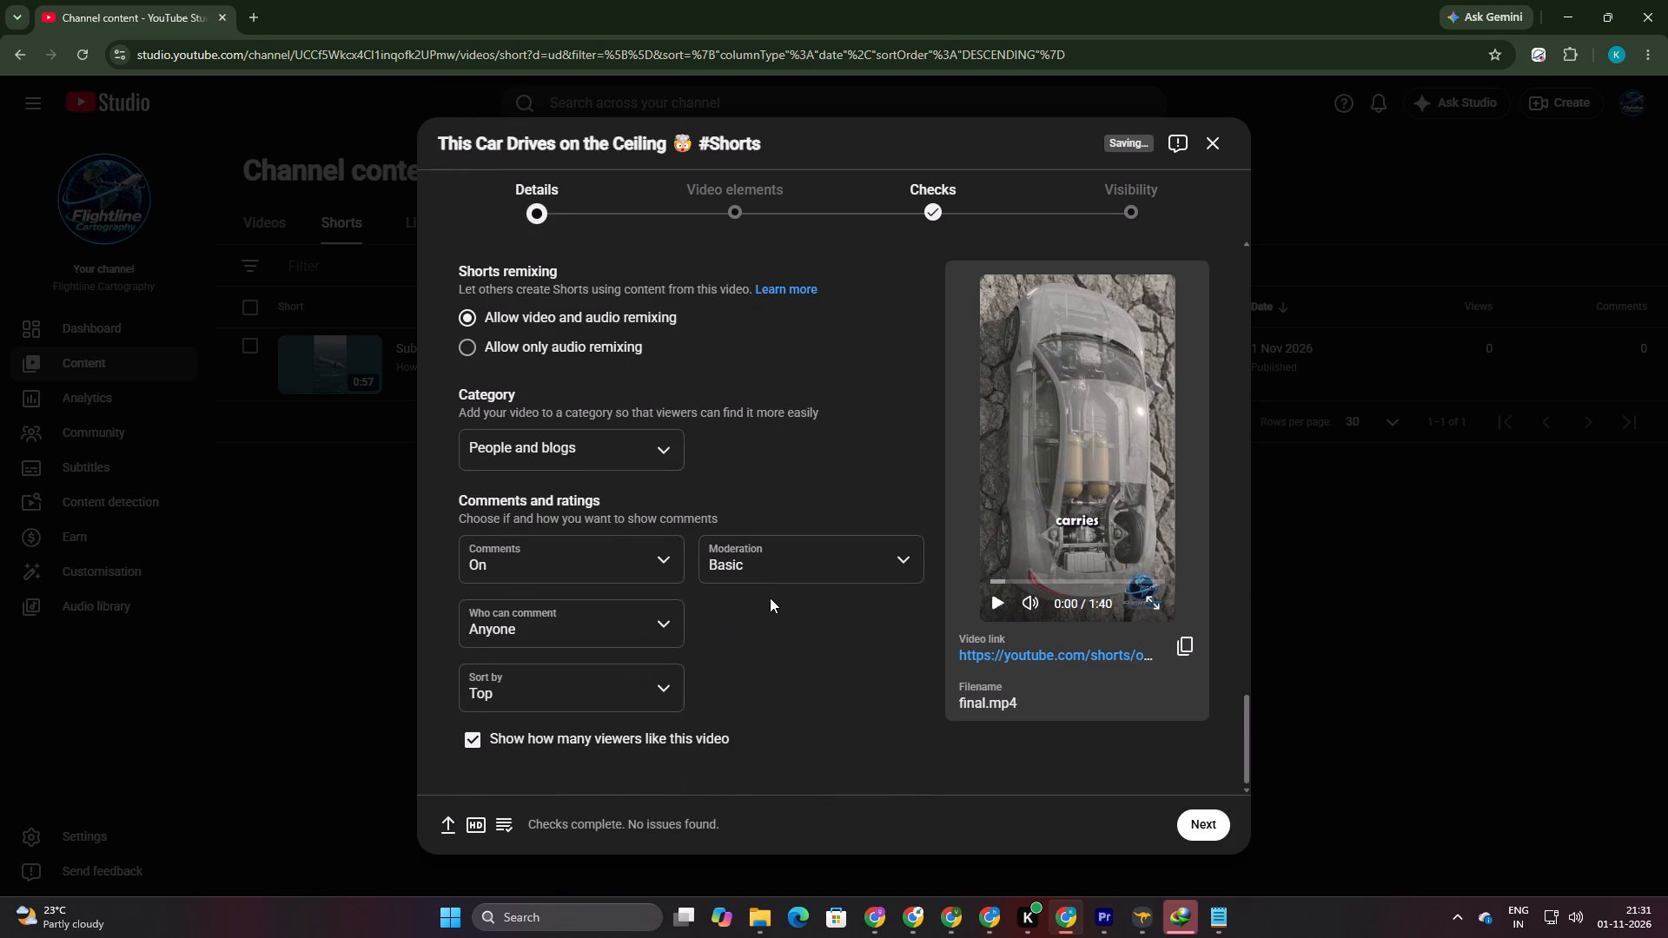
scroll(770, 598, "up", 11)
scroll(721, 499, "up", 9)
scroll(693, 389, "up", 5)
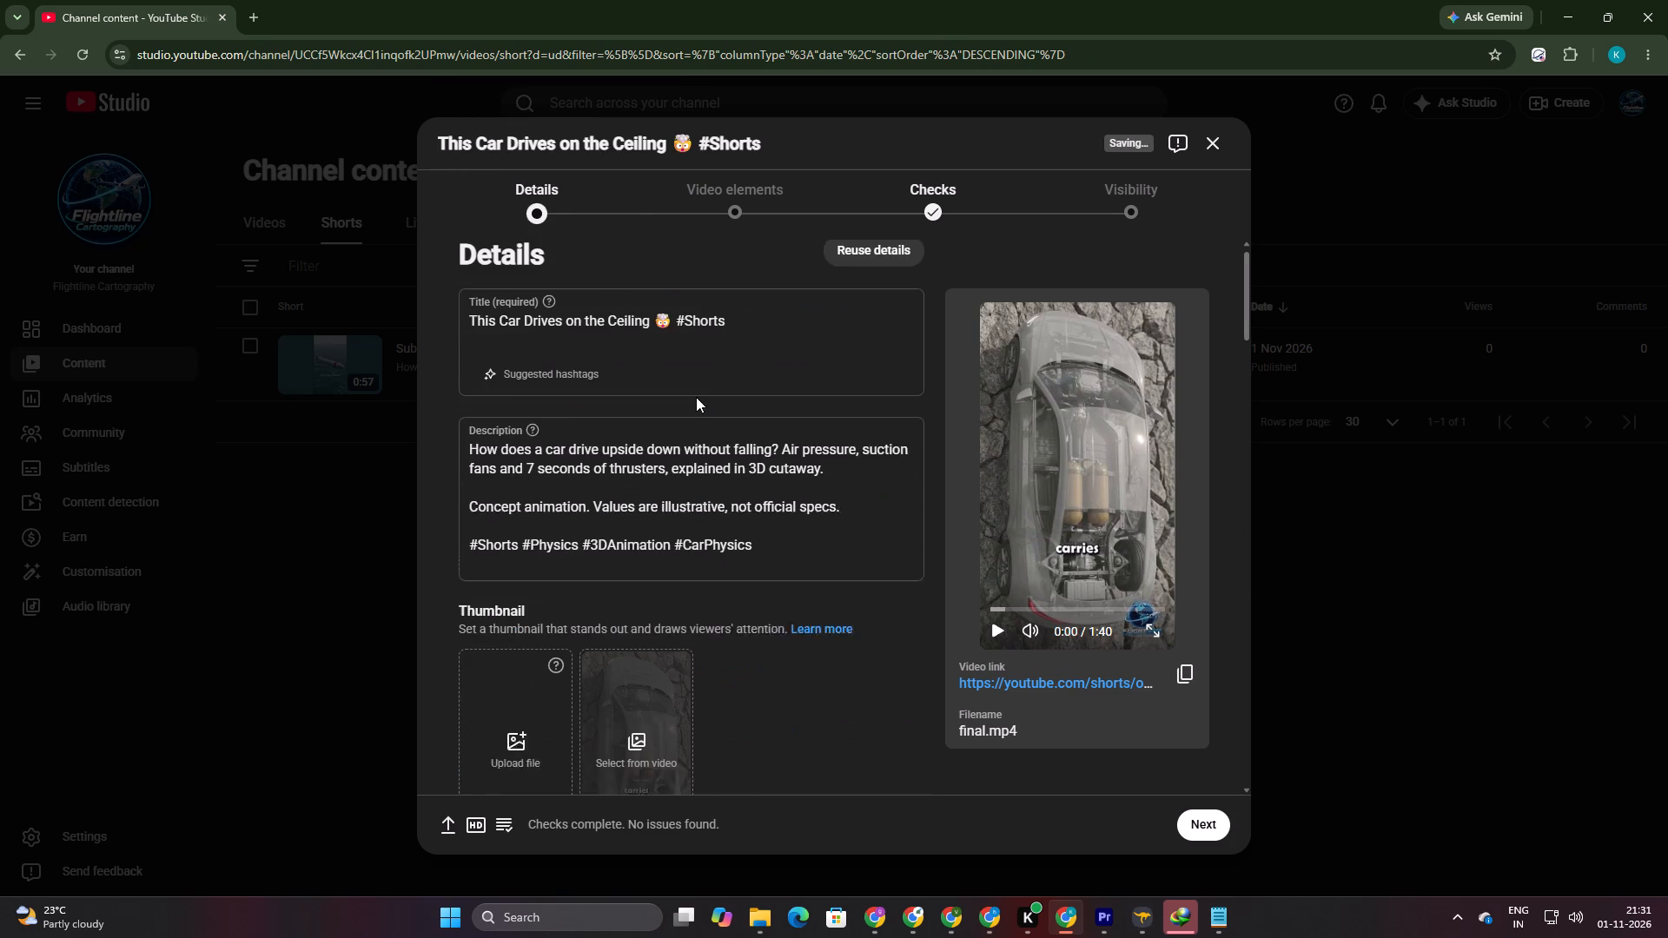
scroll(696, 397, "up", 5)
scroll(703, 408, "down", 12)
Advance past the Video elements and Checks stages and set the video's visibility to Public.
left_click(1197, 836)
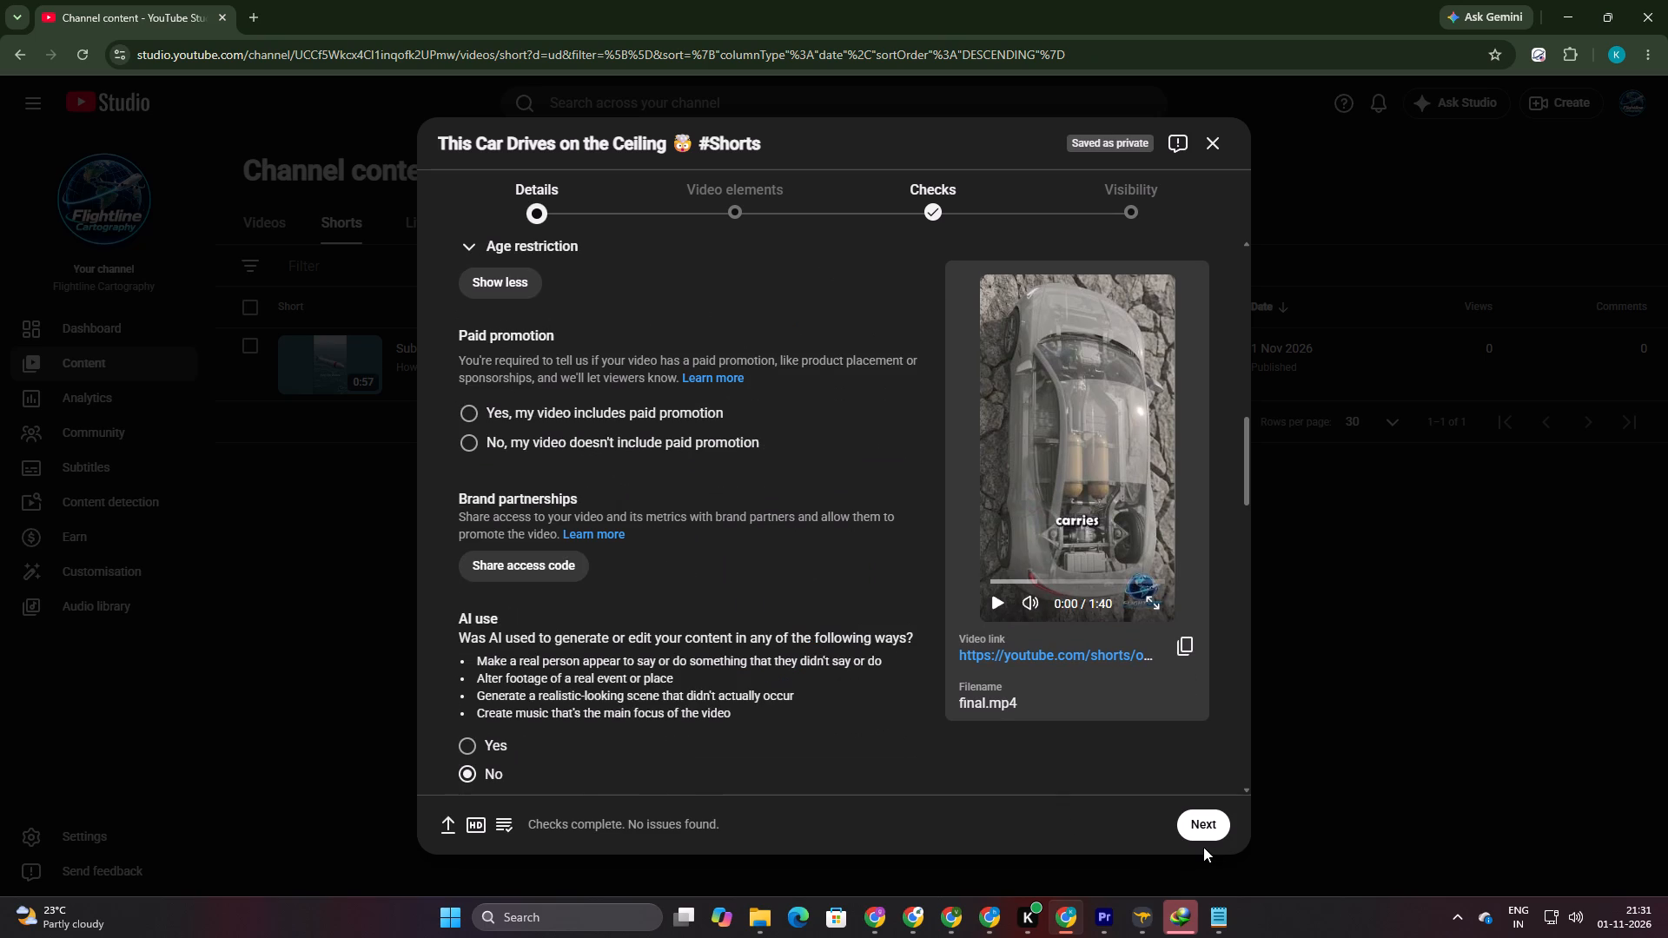
left_click(1200, 830)
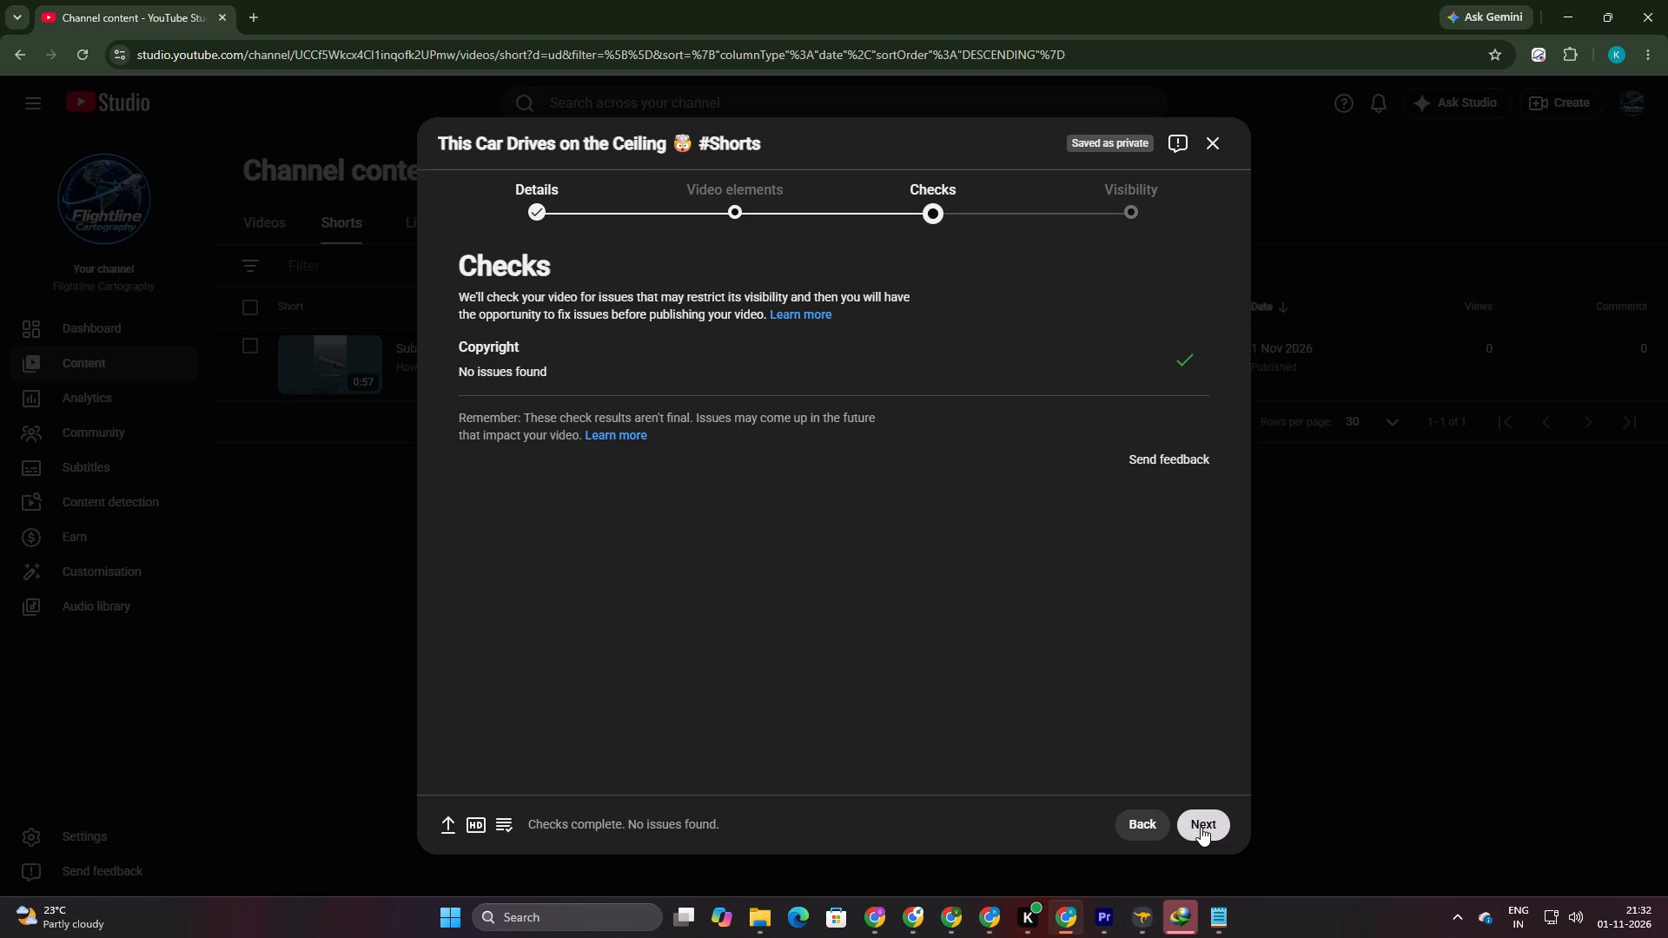
left_click(1206, 829)
left_click(514, 486)
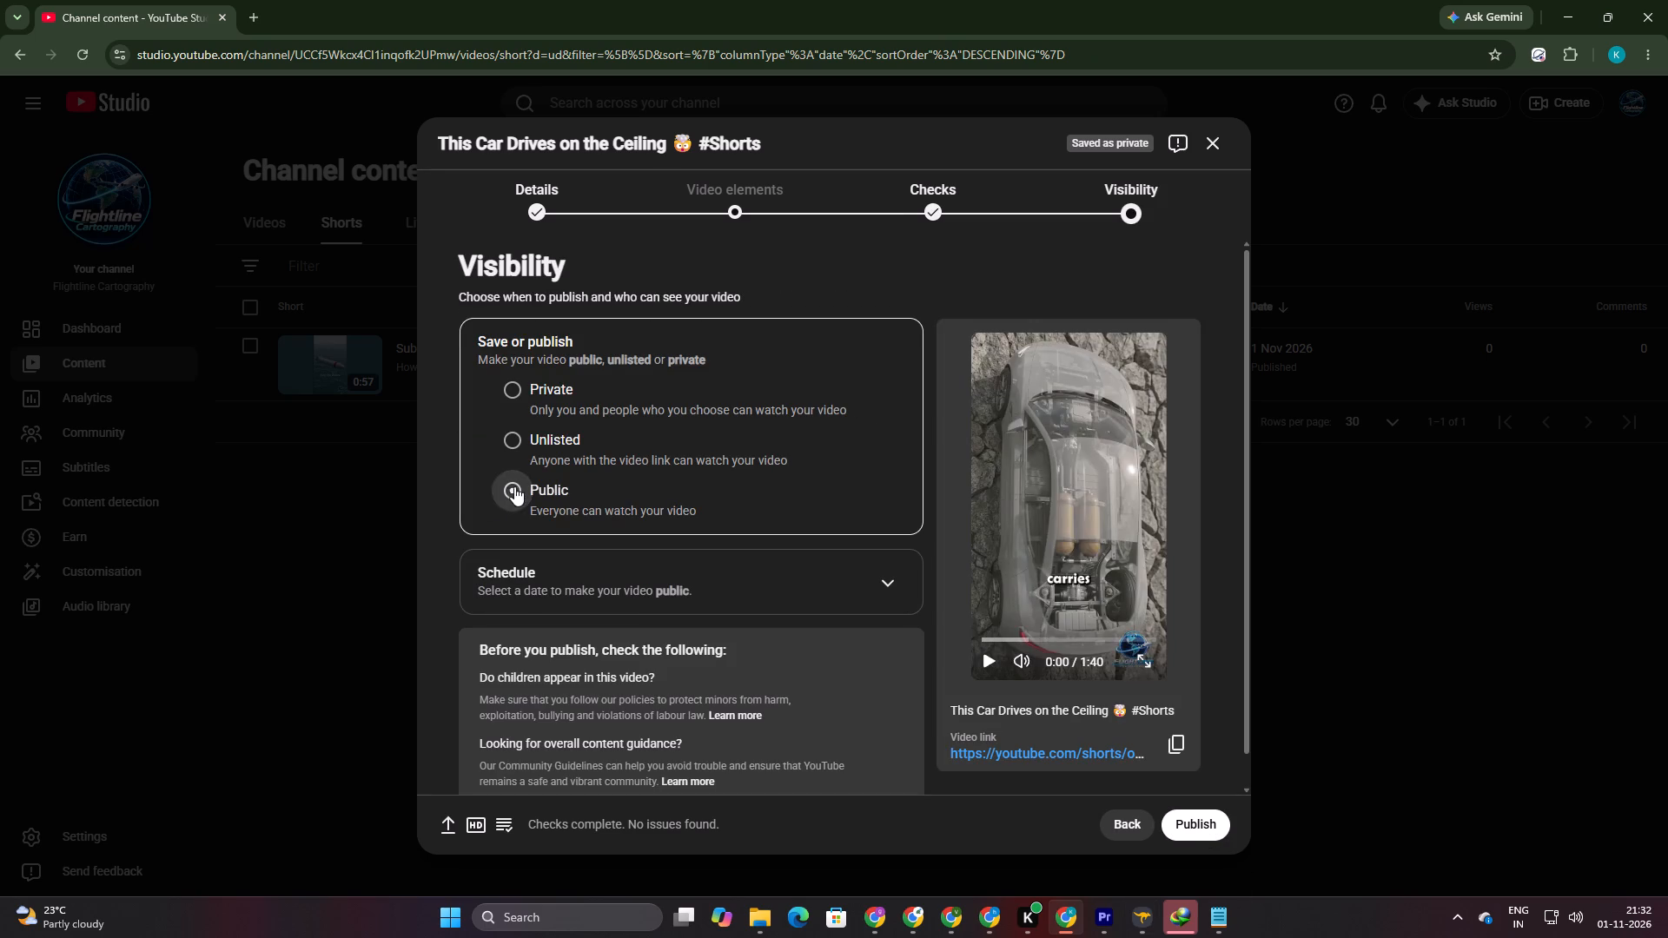
Schedule the video to go public on 1 Nov 2026 at 23:00 instead of publishing it immediately.
left_click(688, 590)
left_click(595, 510)
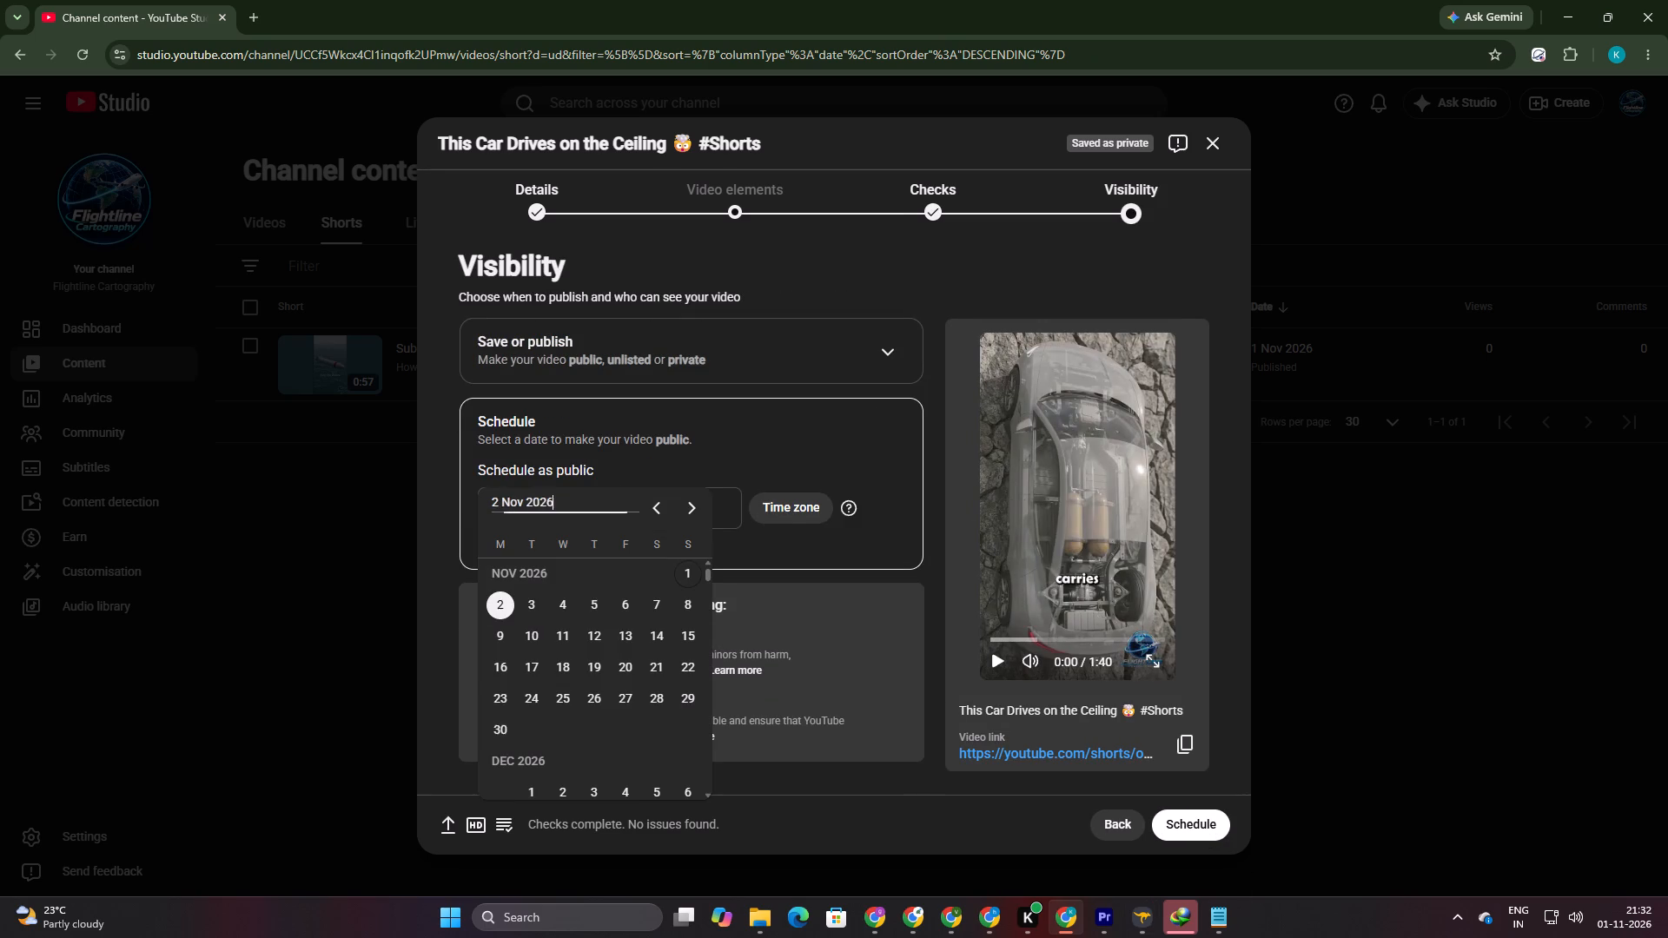
left_click(683, 568)
left_click(704, 506)
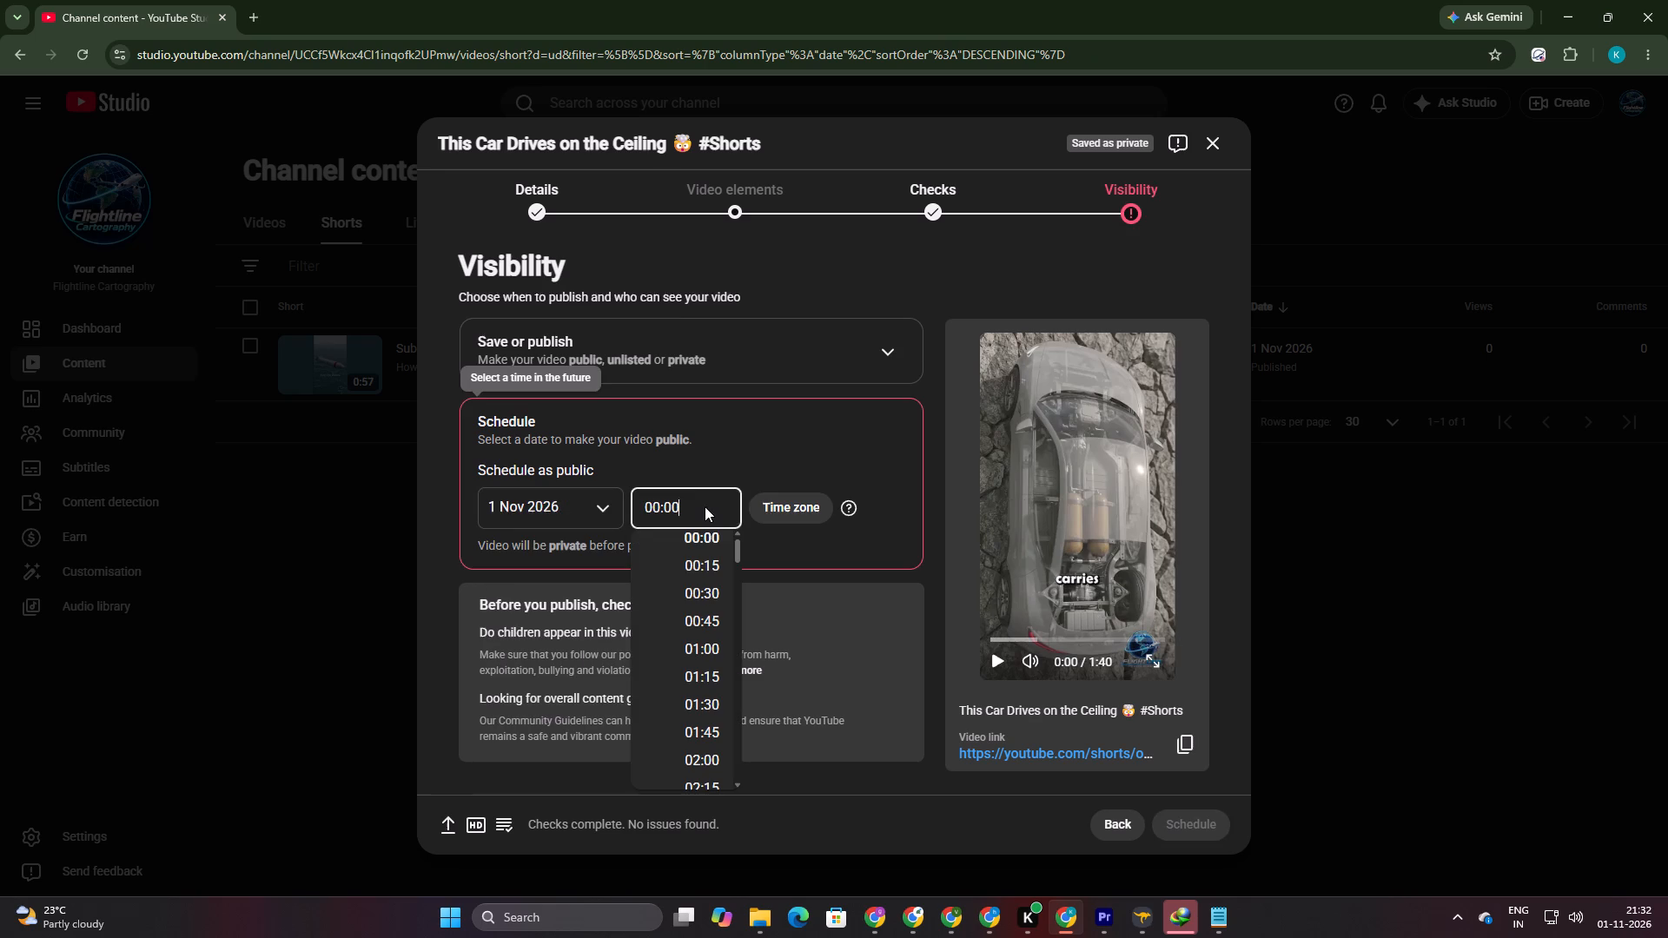
scroll(714, 657, "down", 20)
scroll(714, 657, "down", 4)
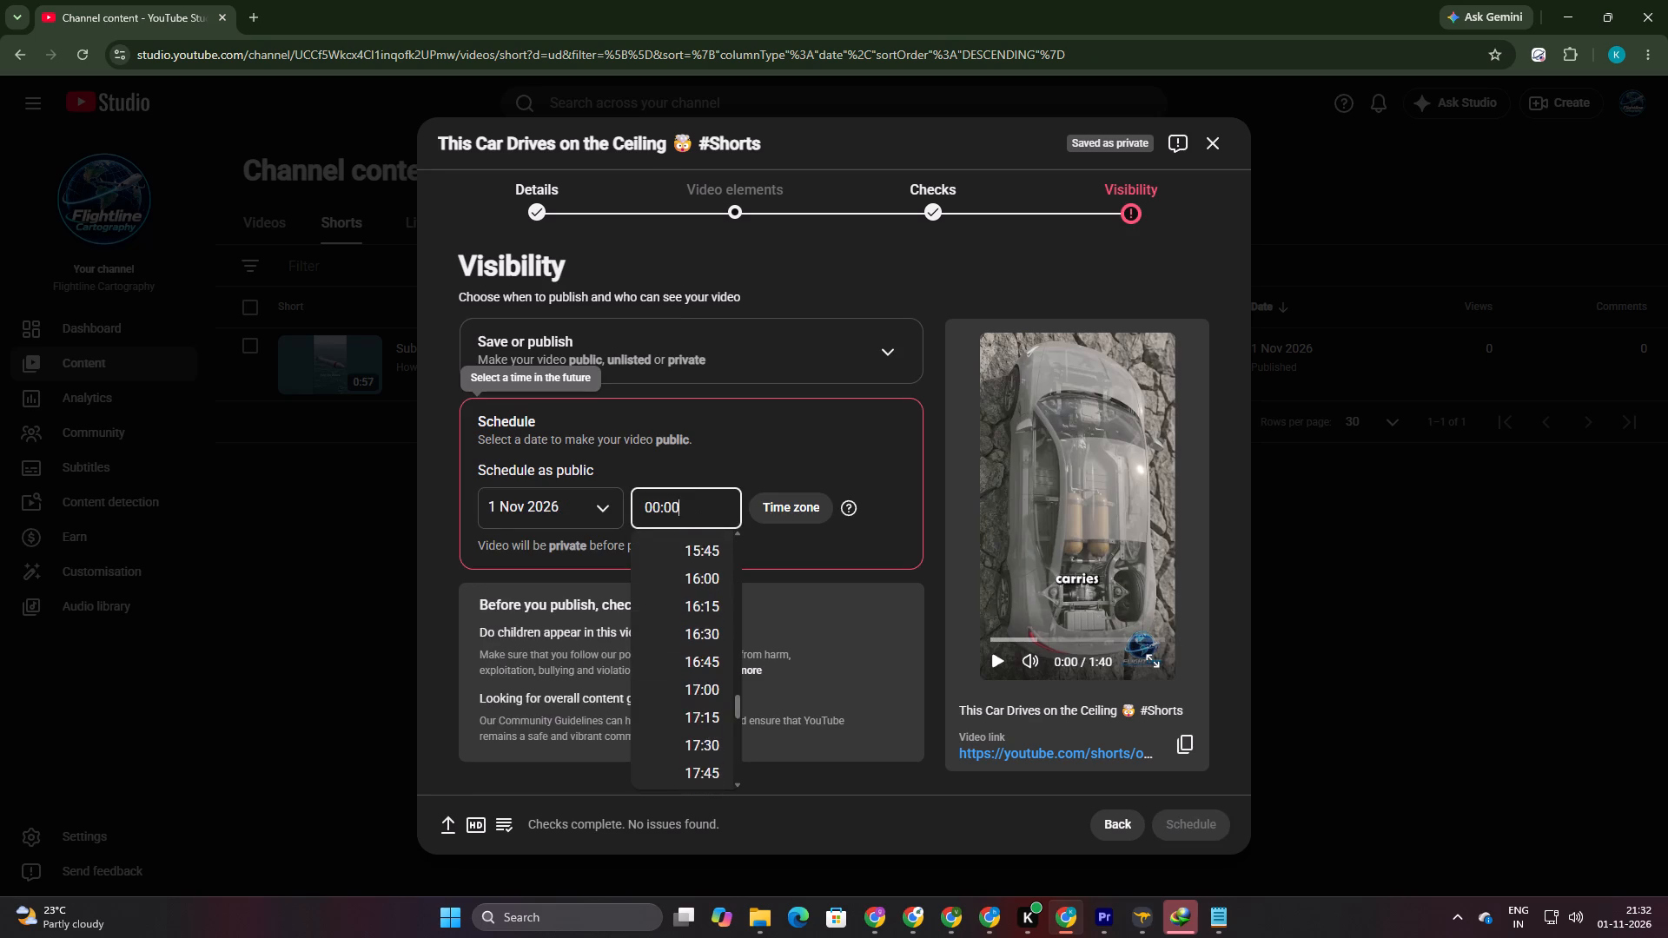
scroll(712, 670, "down", 8)
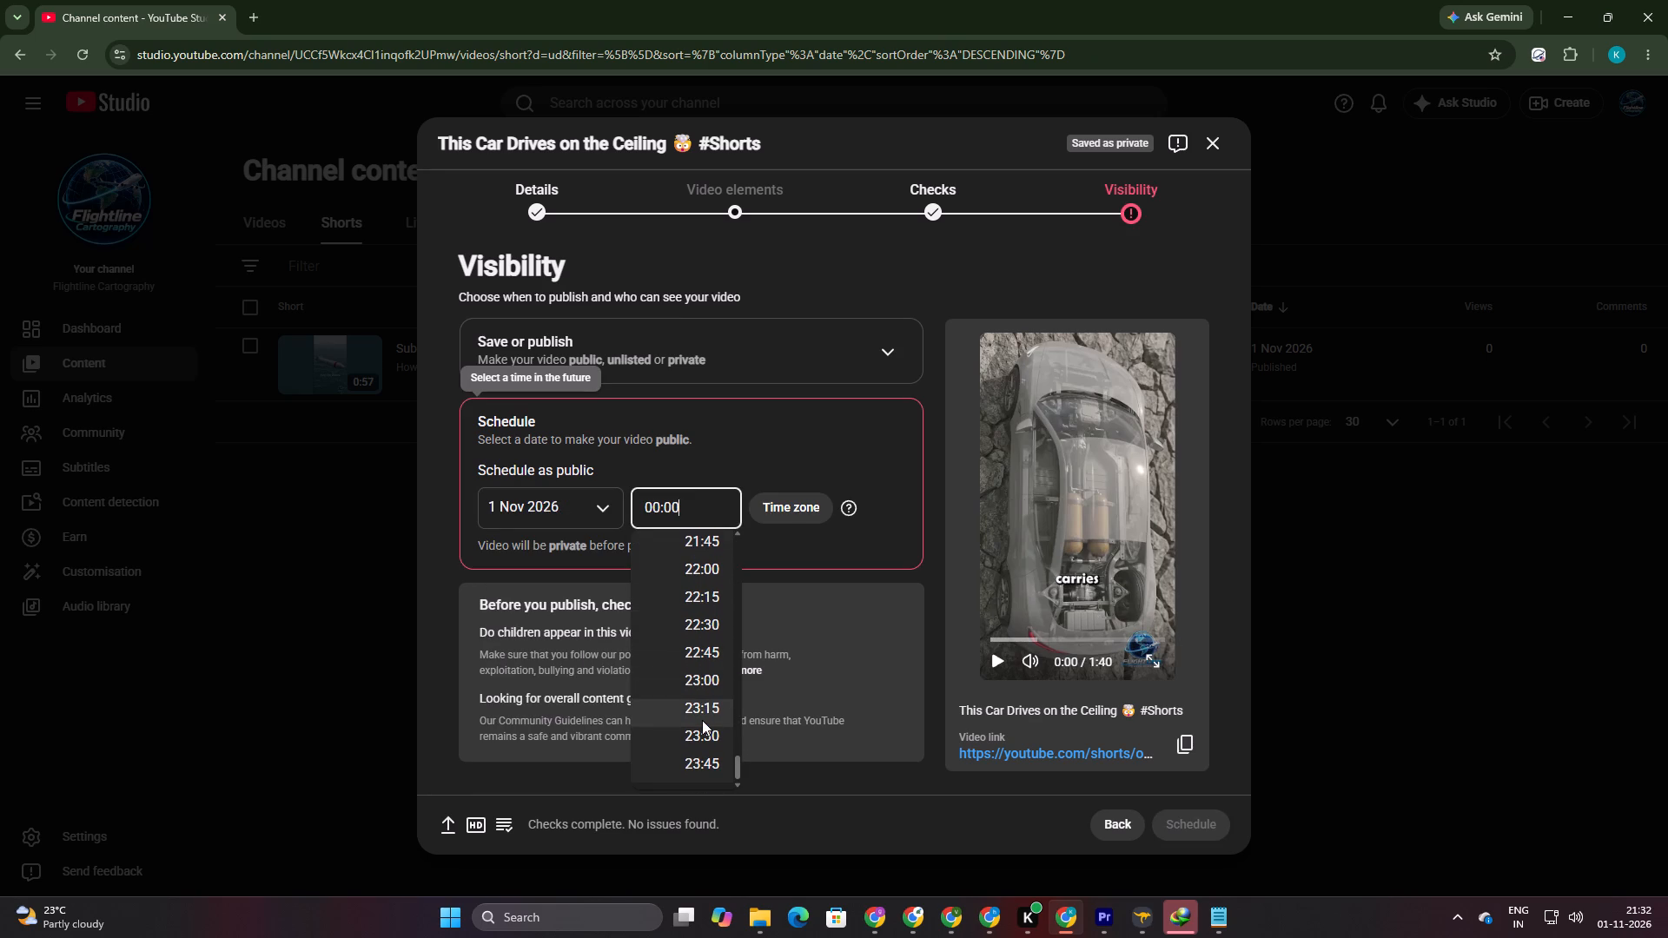
left_click(708, 685)
scroll(727, 615, "down", 3)
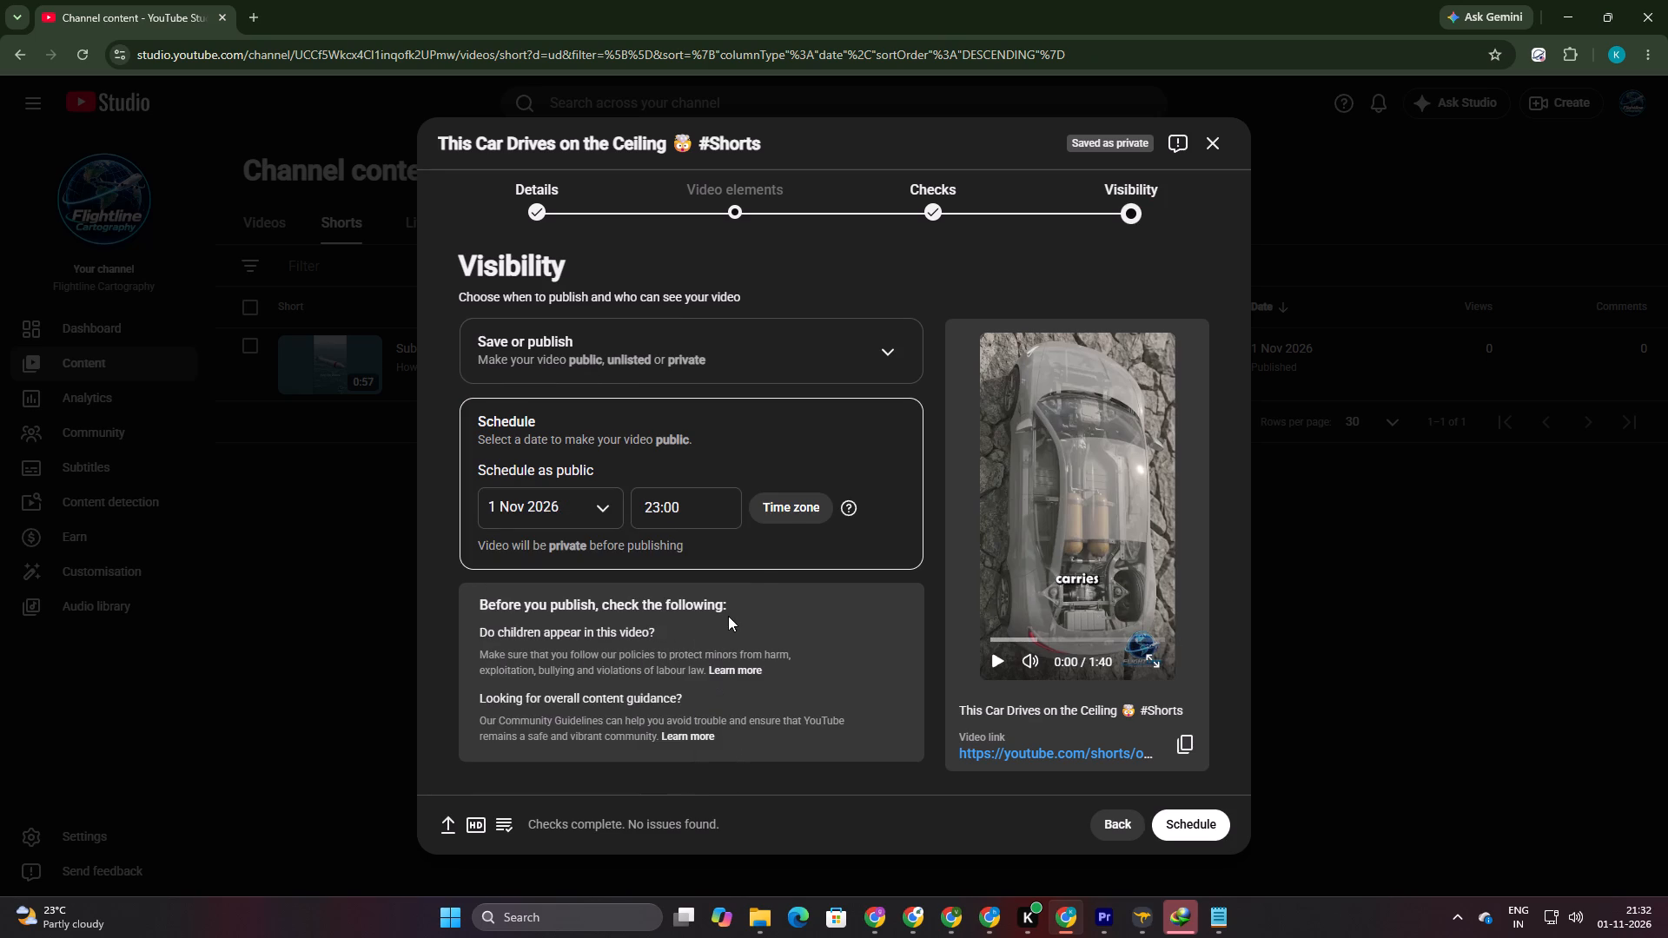
Set the time zone of the scheduled release to (GMT+05:30) Kolkata.
left_click(789, 509)
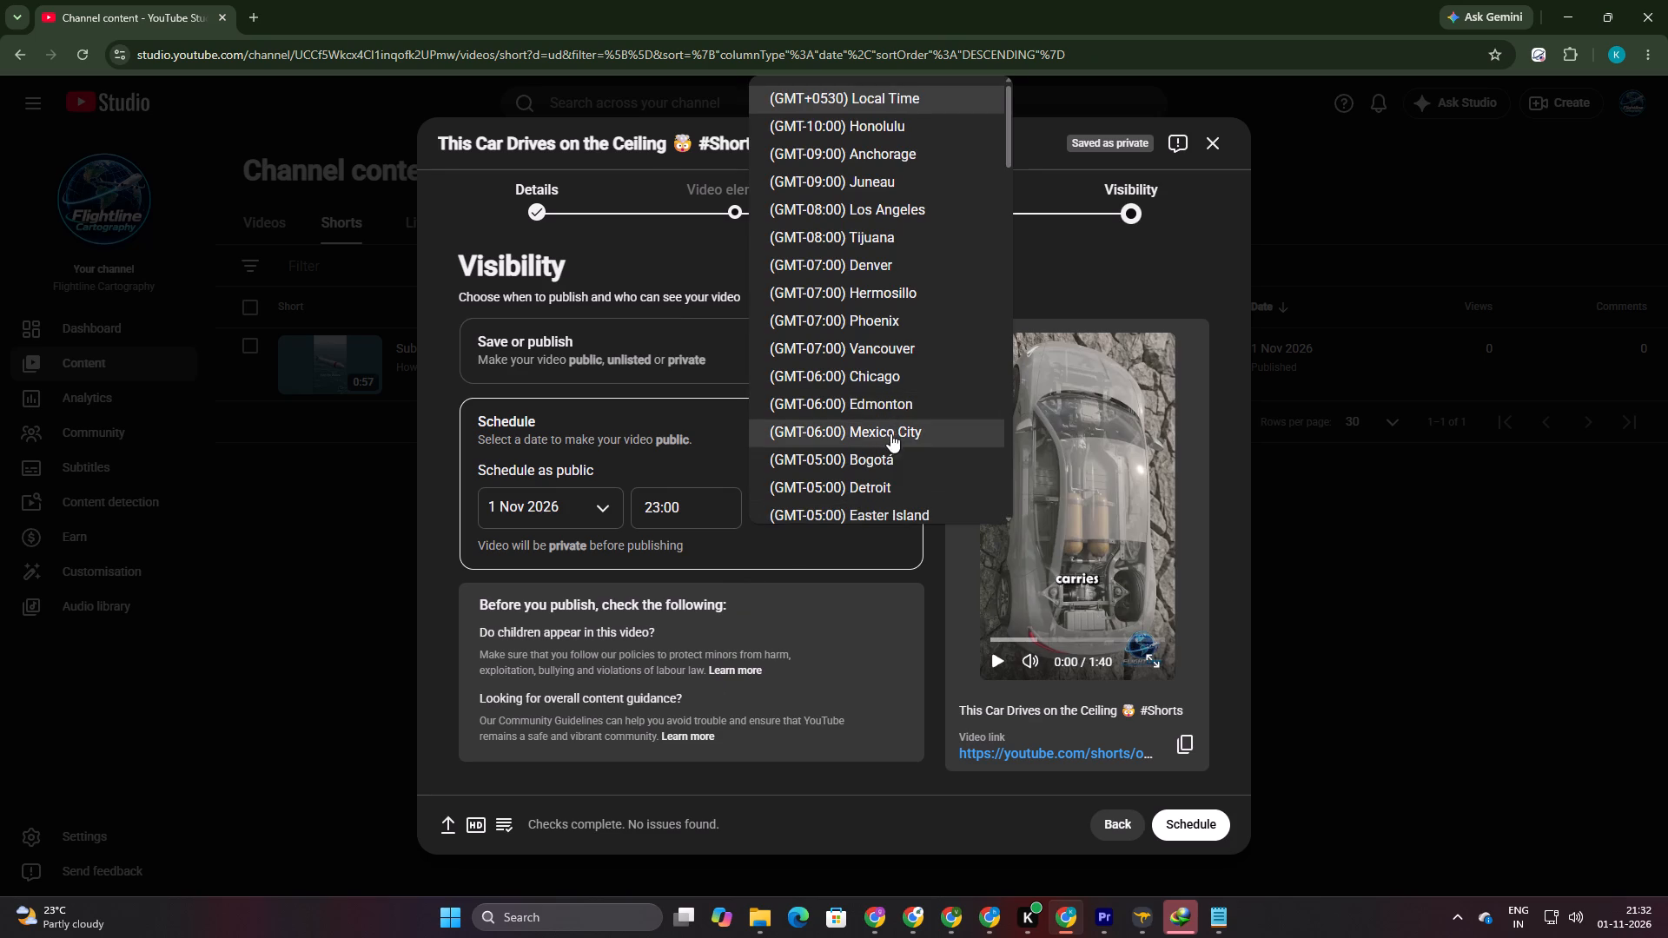
scroll(915, 324, "down", 9)
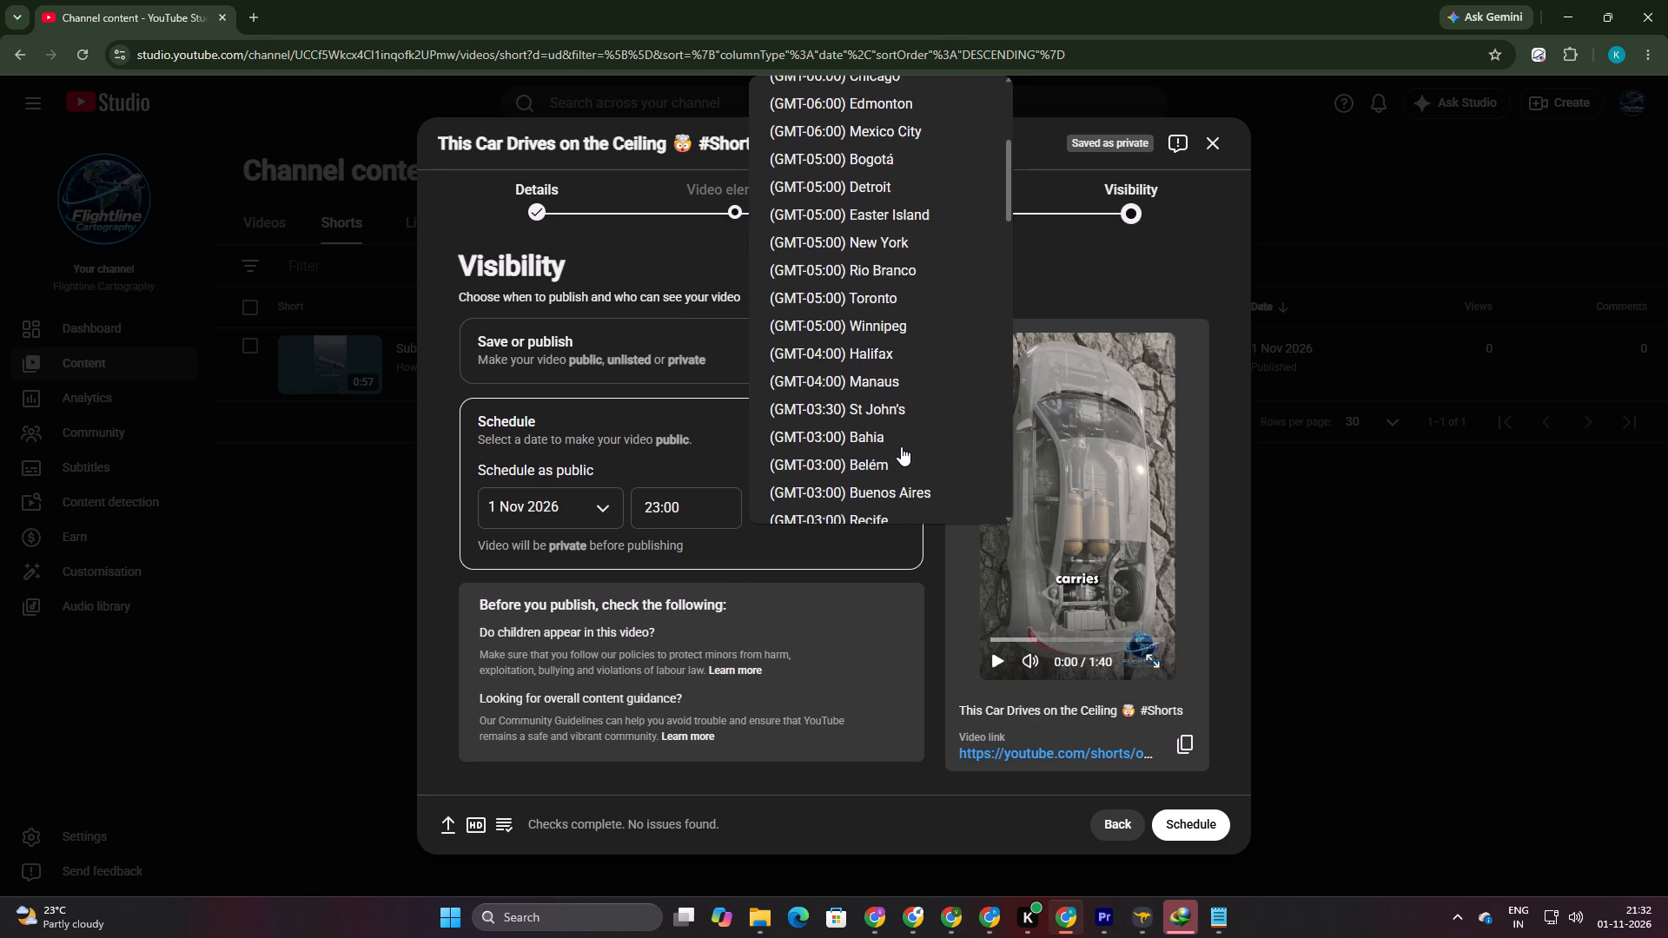
scroll(905, 427, "down", 17)
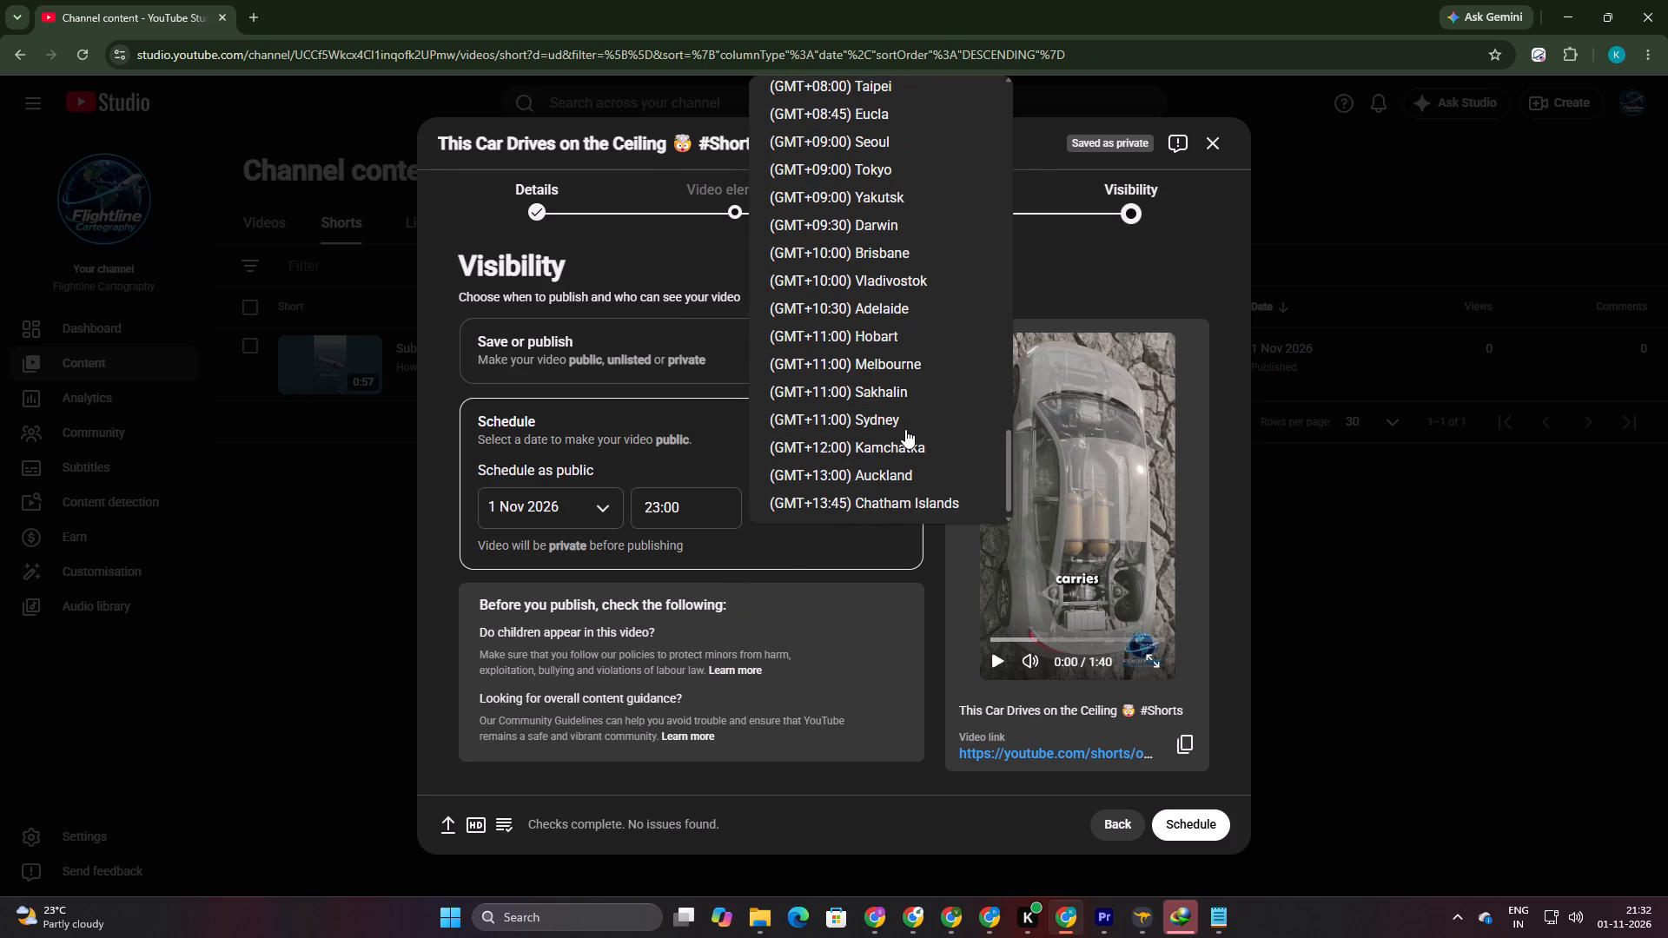
scroll(875, 437, "up", 3)
scroll(861, 247, "up", 2)
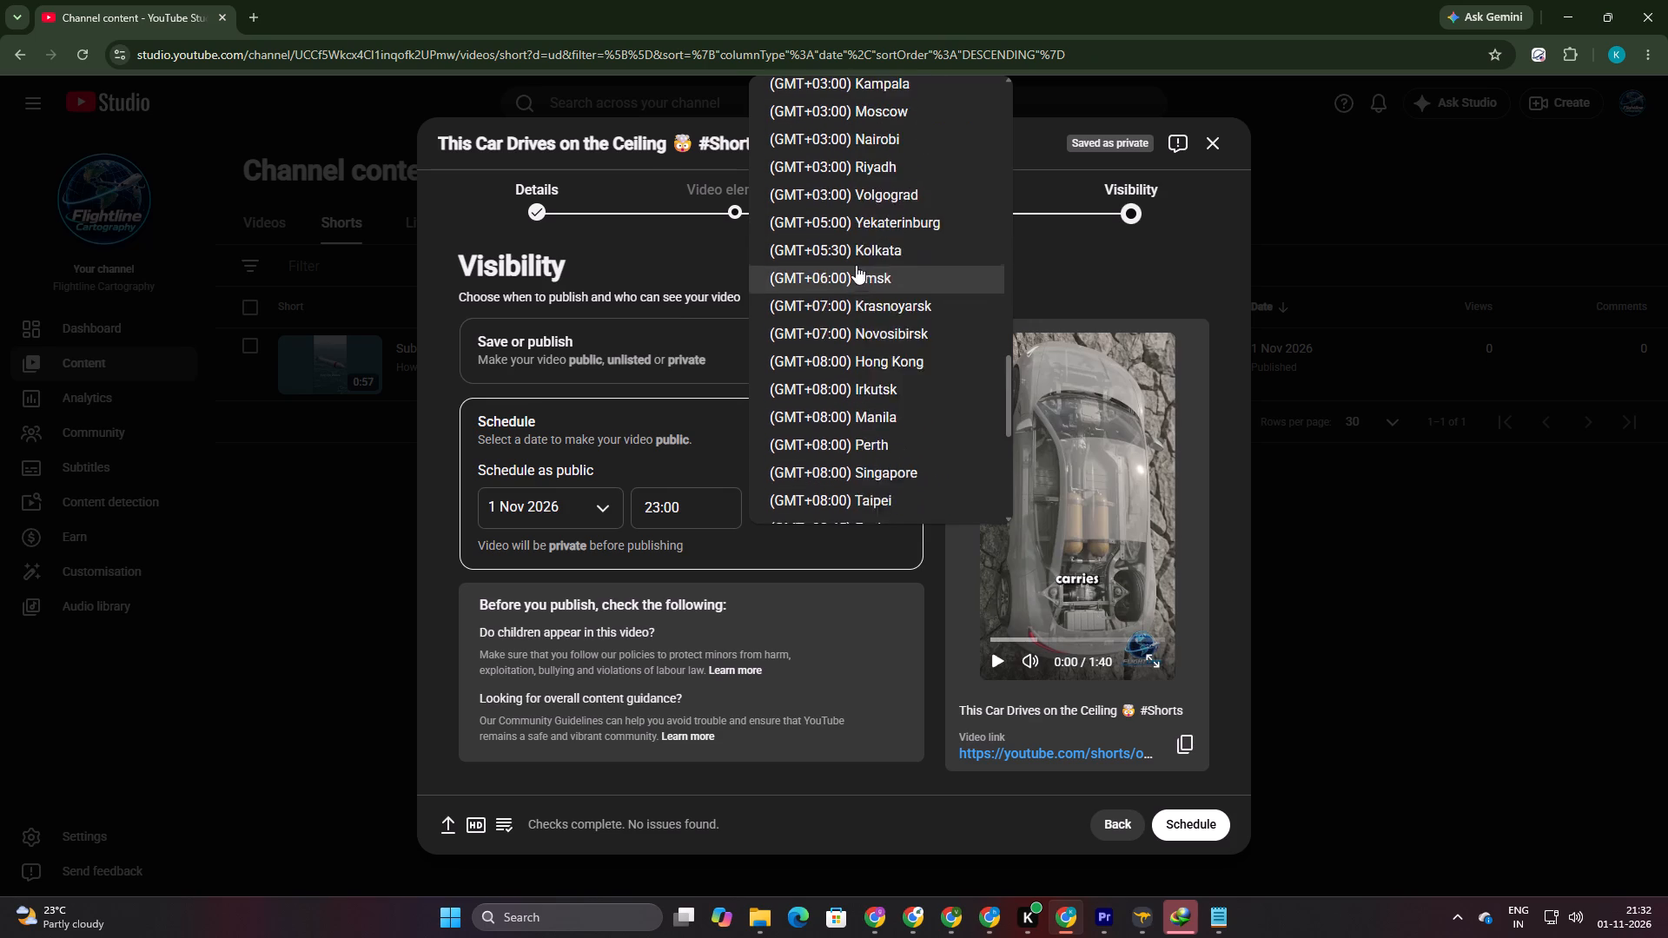
scroll(856, 265, "up", 3)
scroll(851, 301, "down", 5)
scroll(851, 307, "up", 1)
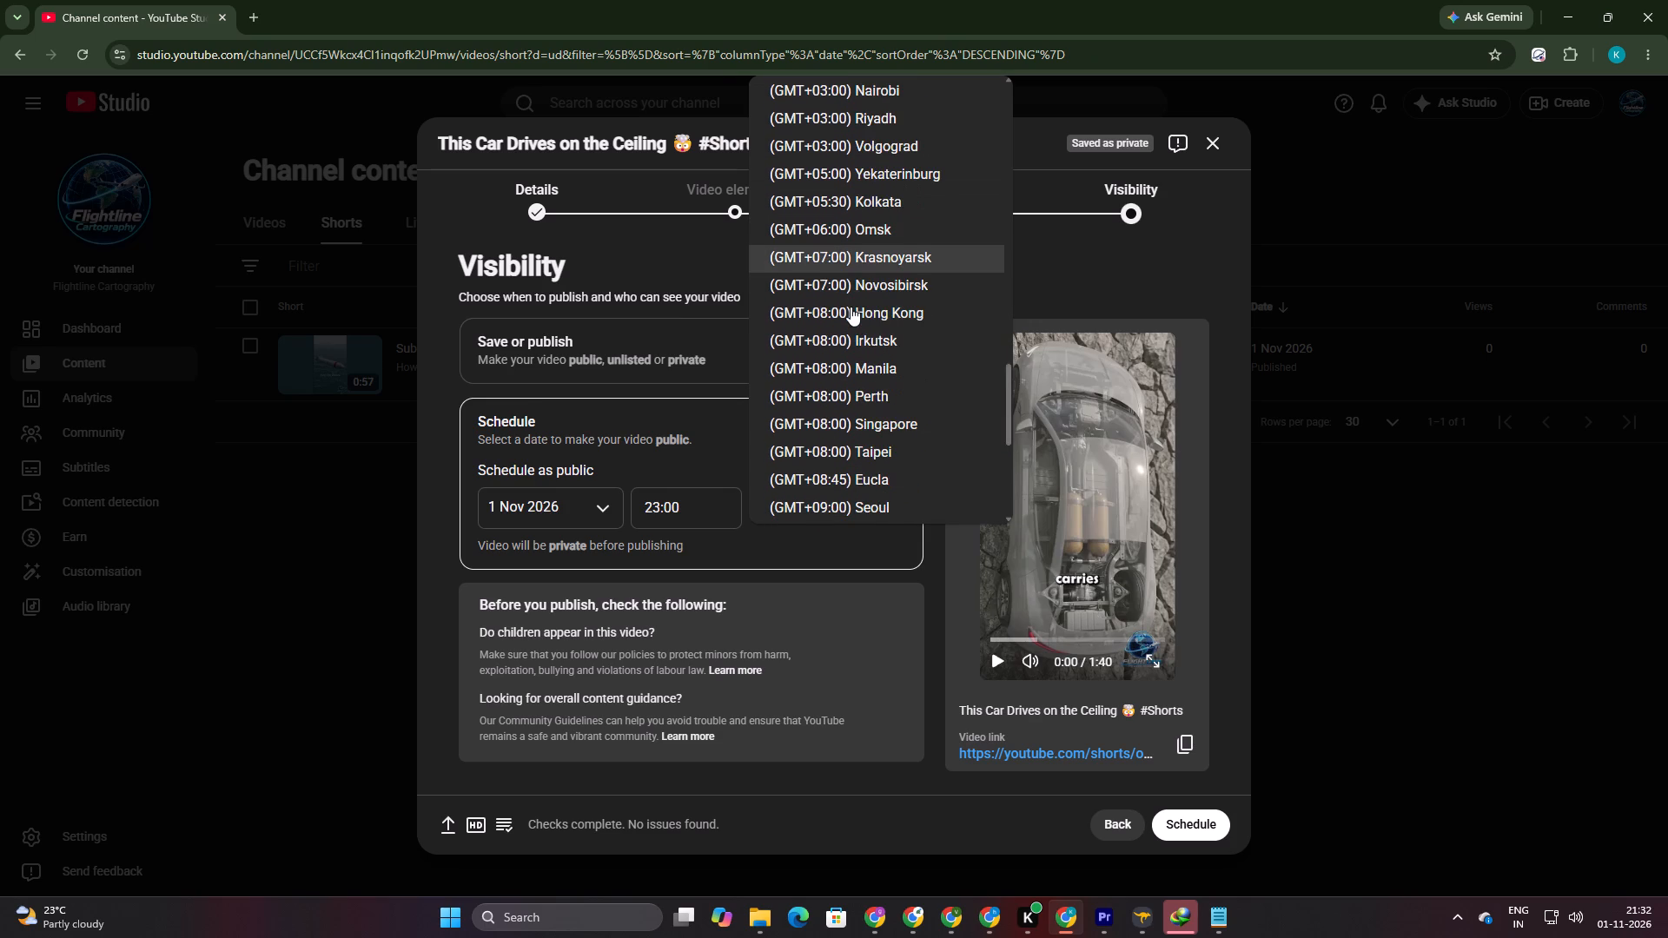
scroll(866, 324, "down", 1)
scroll(866, 326, "up", 3)
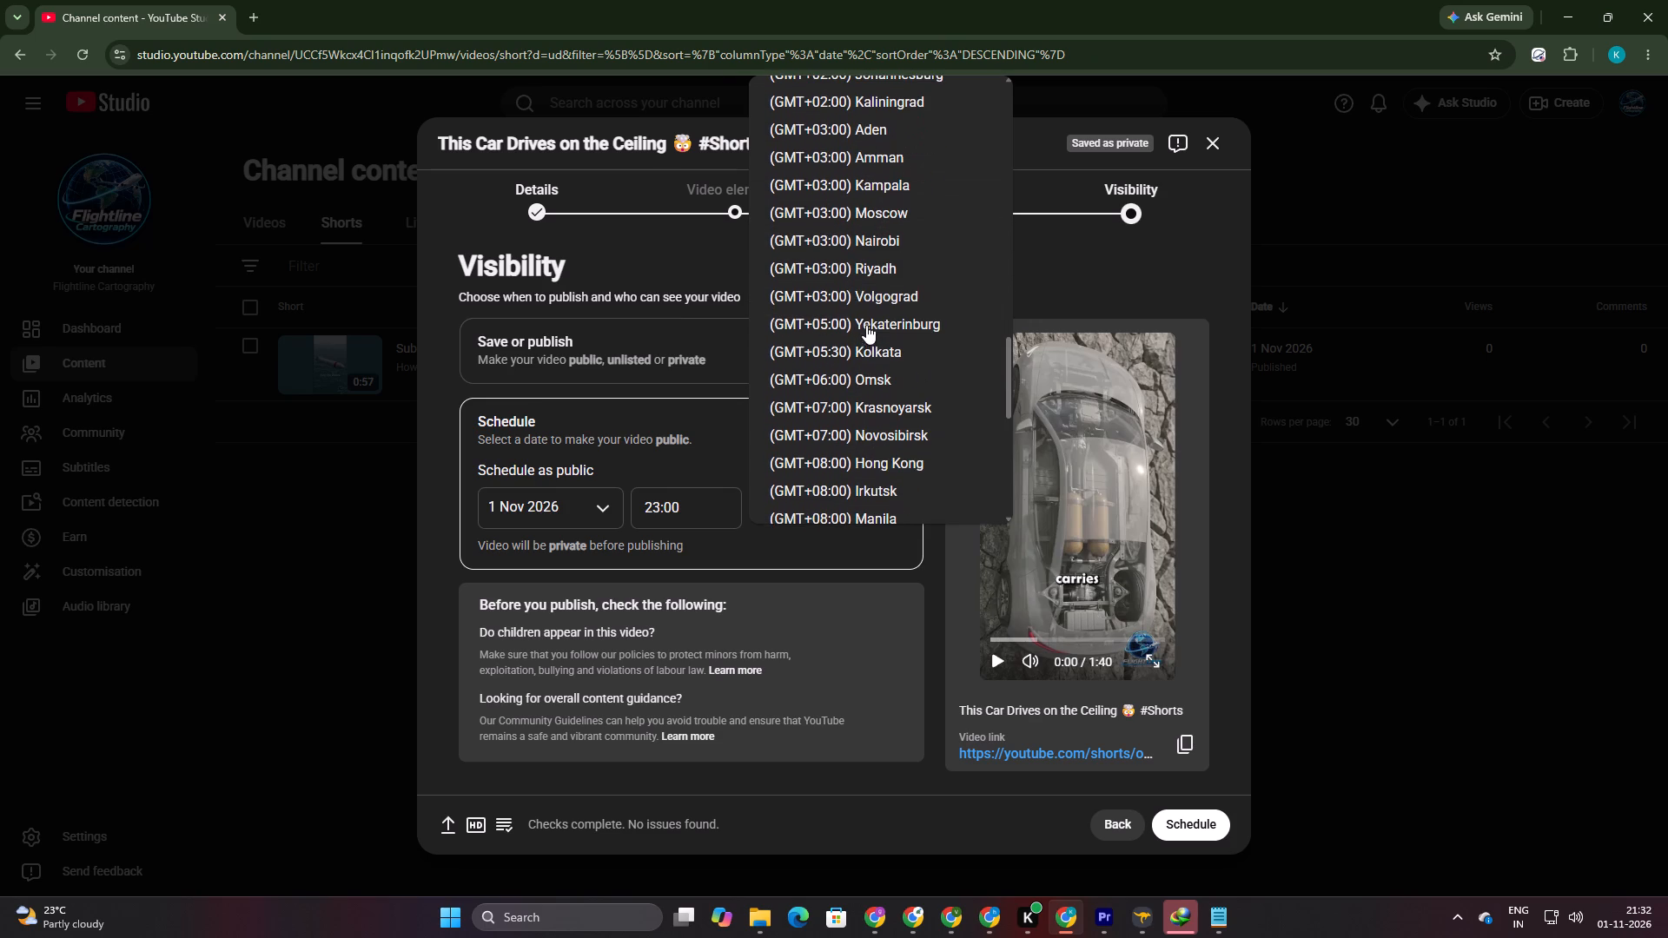
left_click(877, 346)
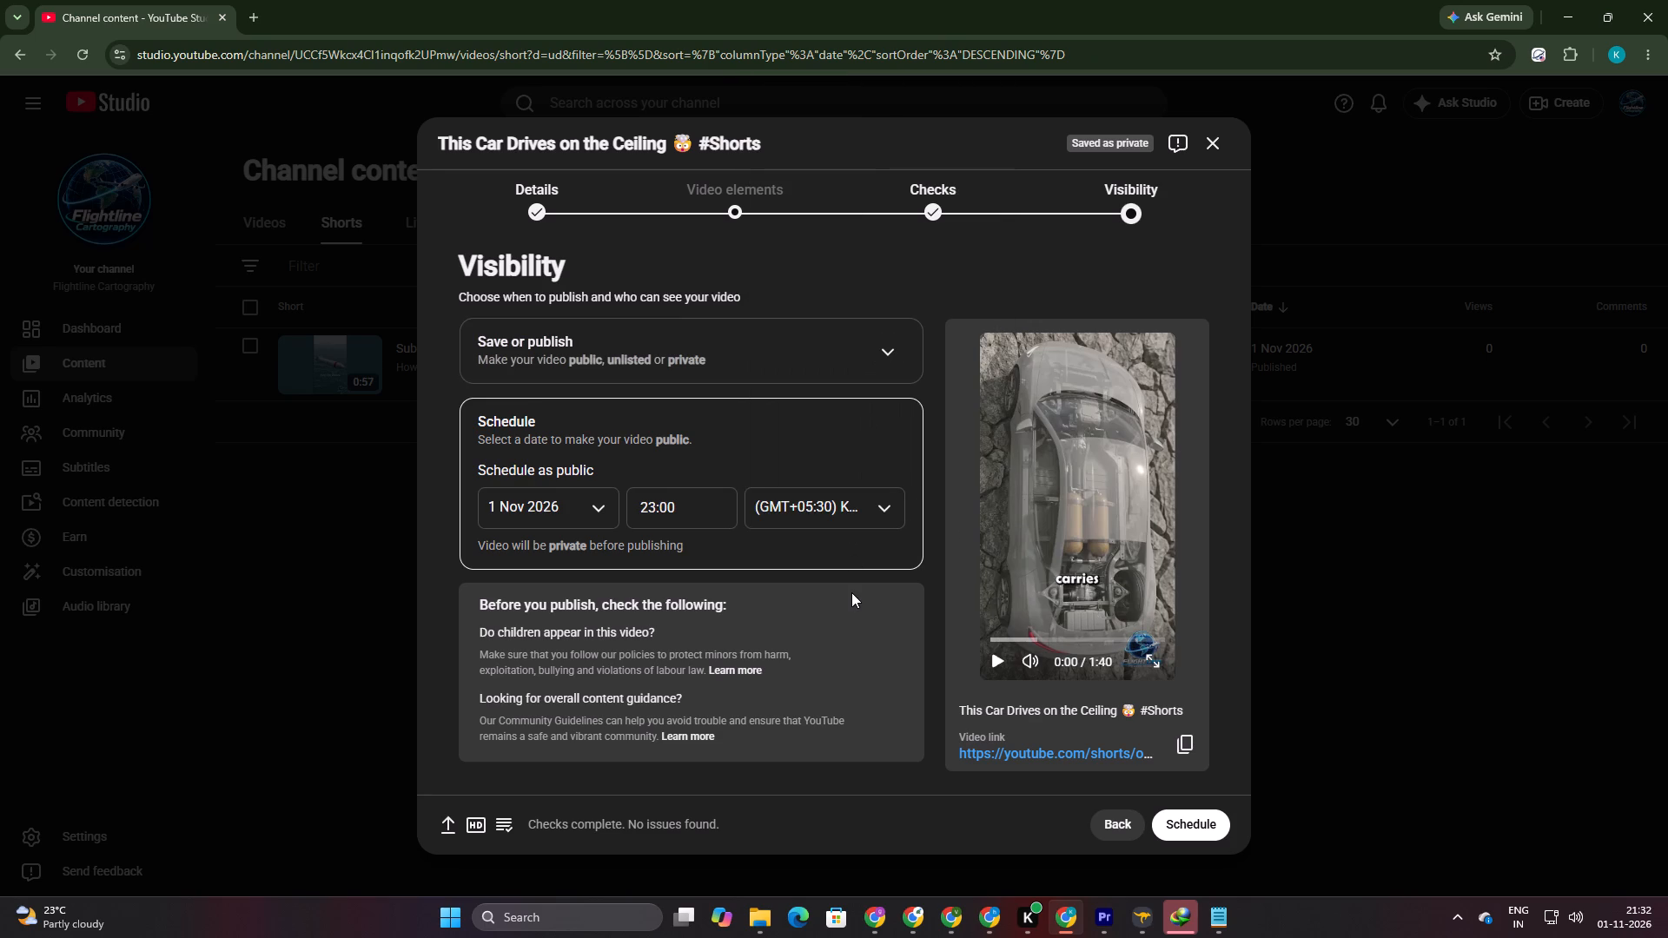
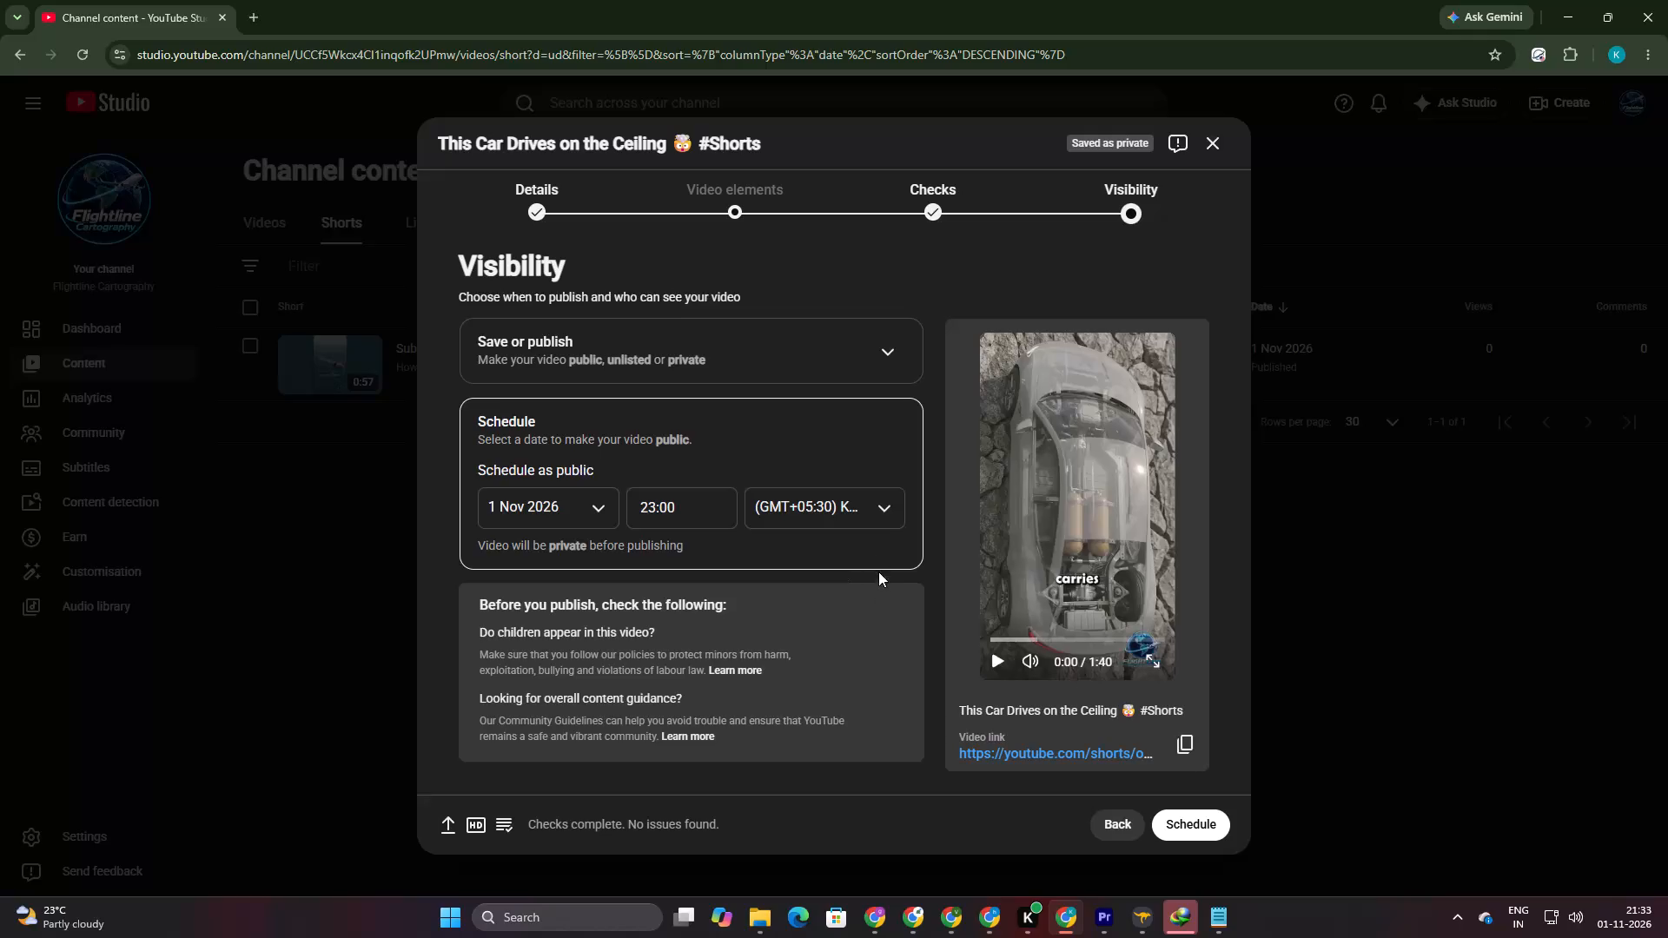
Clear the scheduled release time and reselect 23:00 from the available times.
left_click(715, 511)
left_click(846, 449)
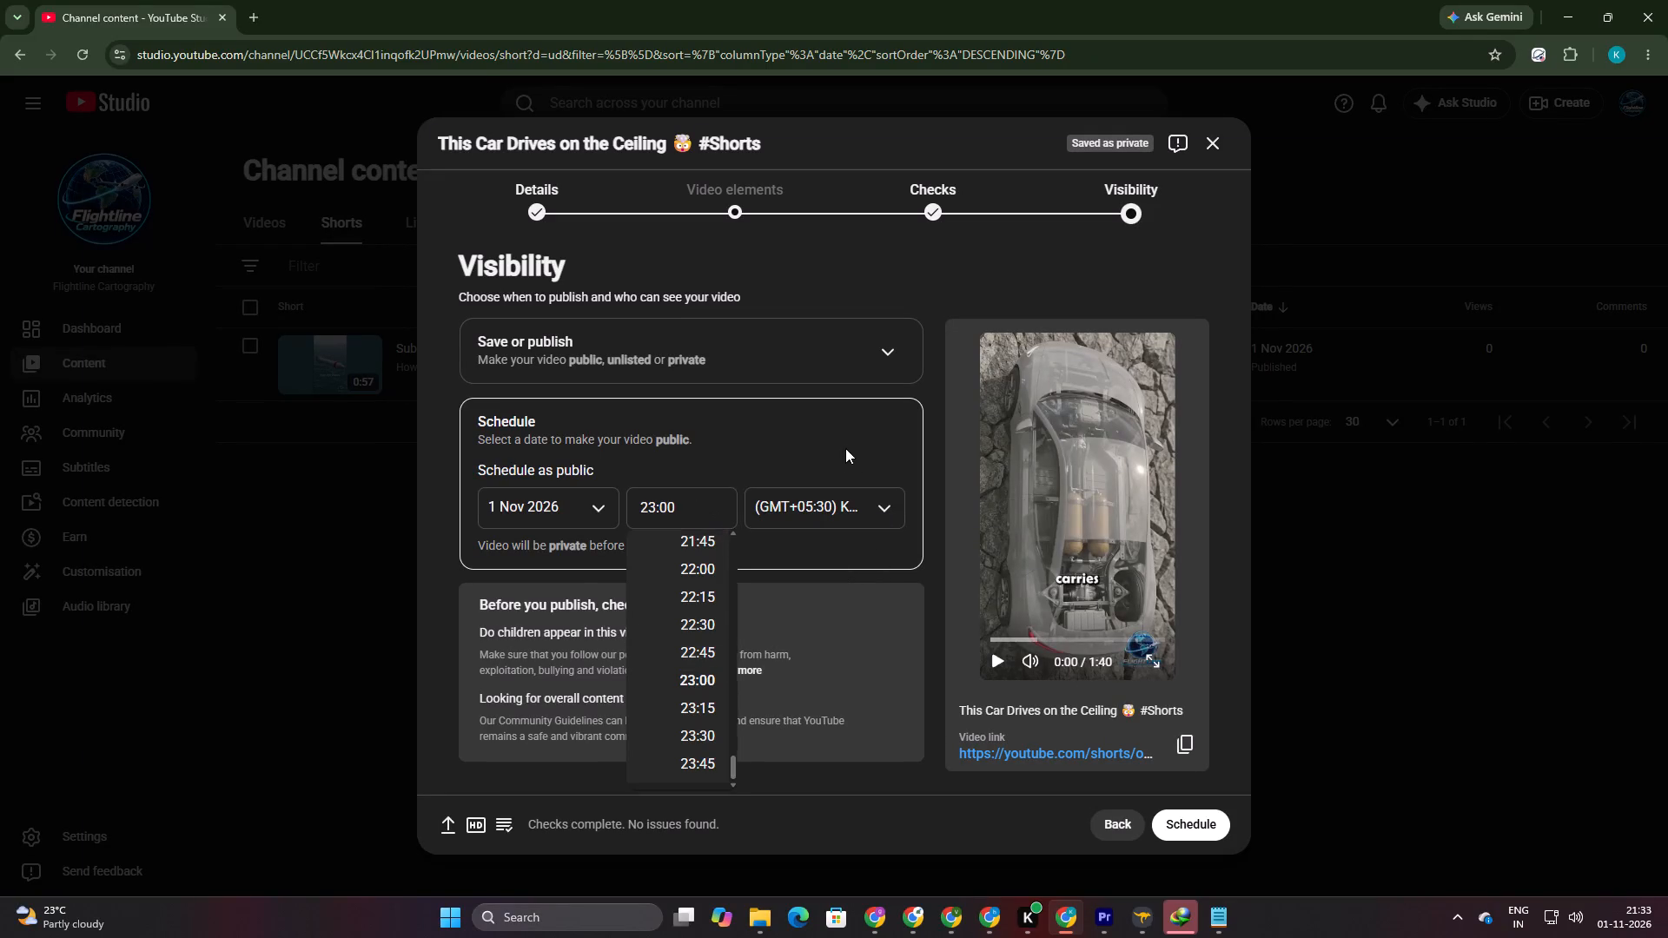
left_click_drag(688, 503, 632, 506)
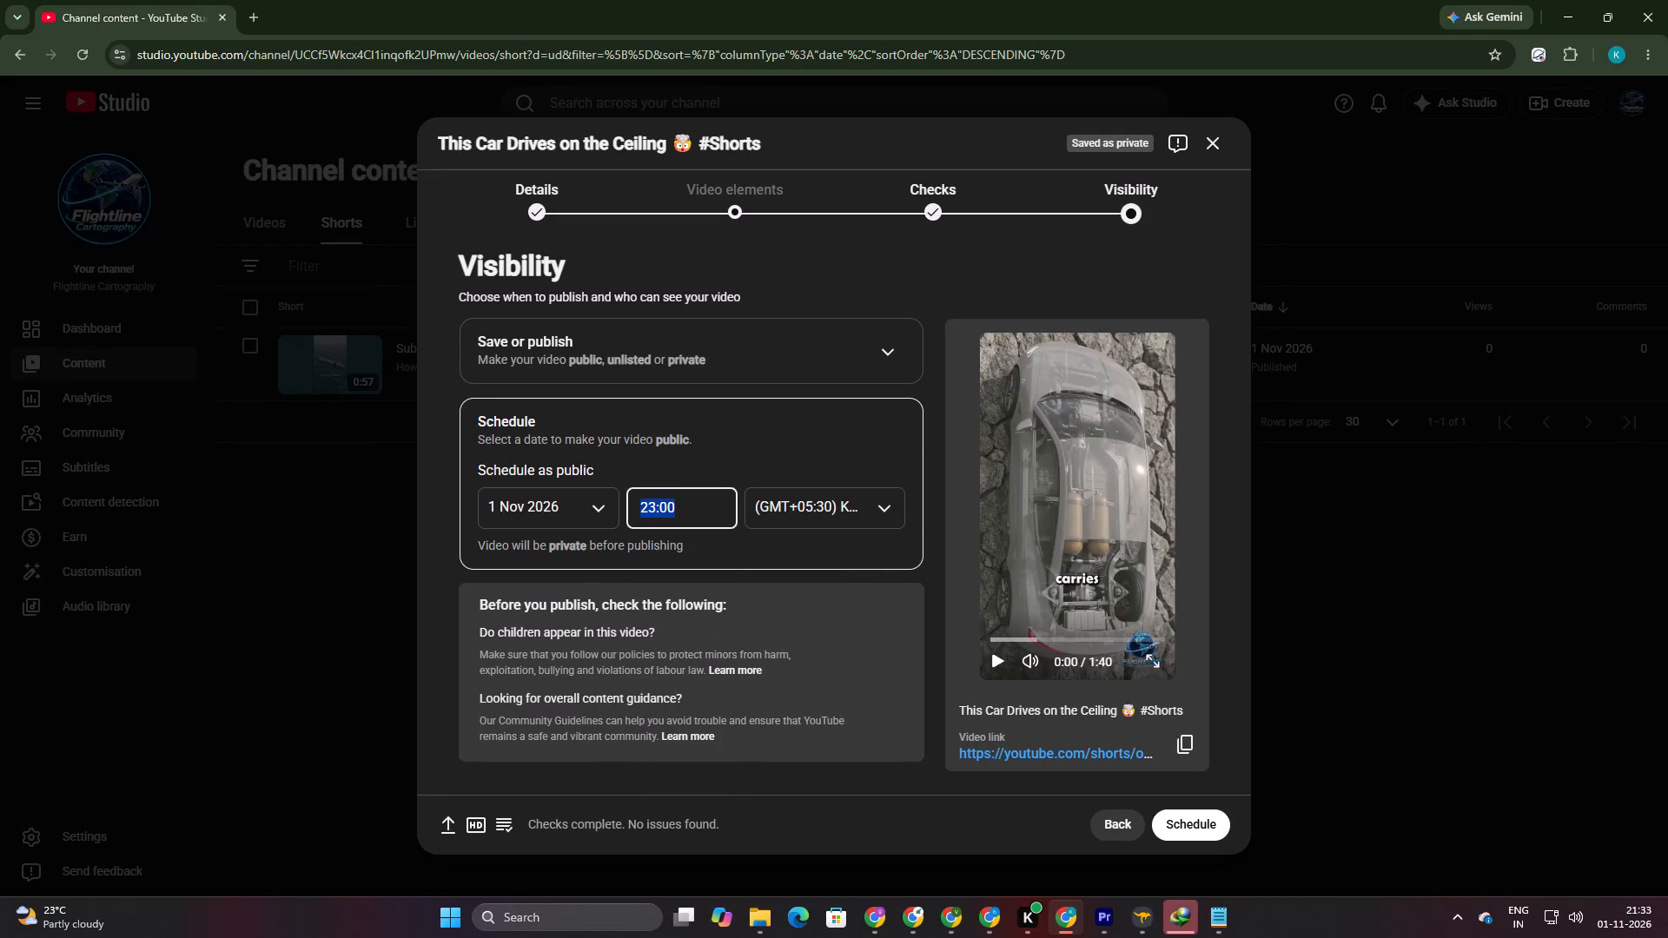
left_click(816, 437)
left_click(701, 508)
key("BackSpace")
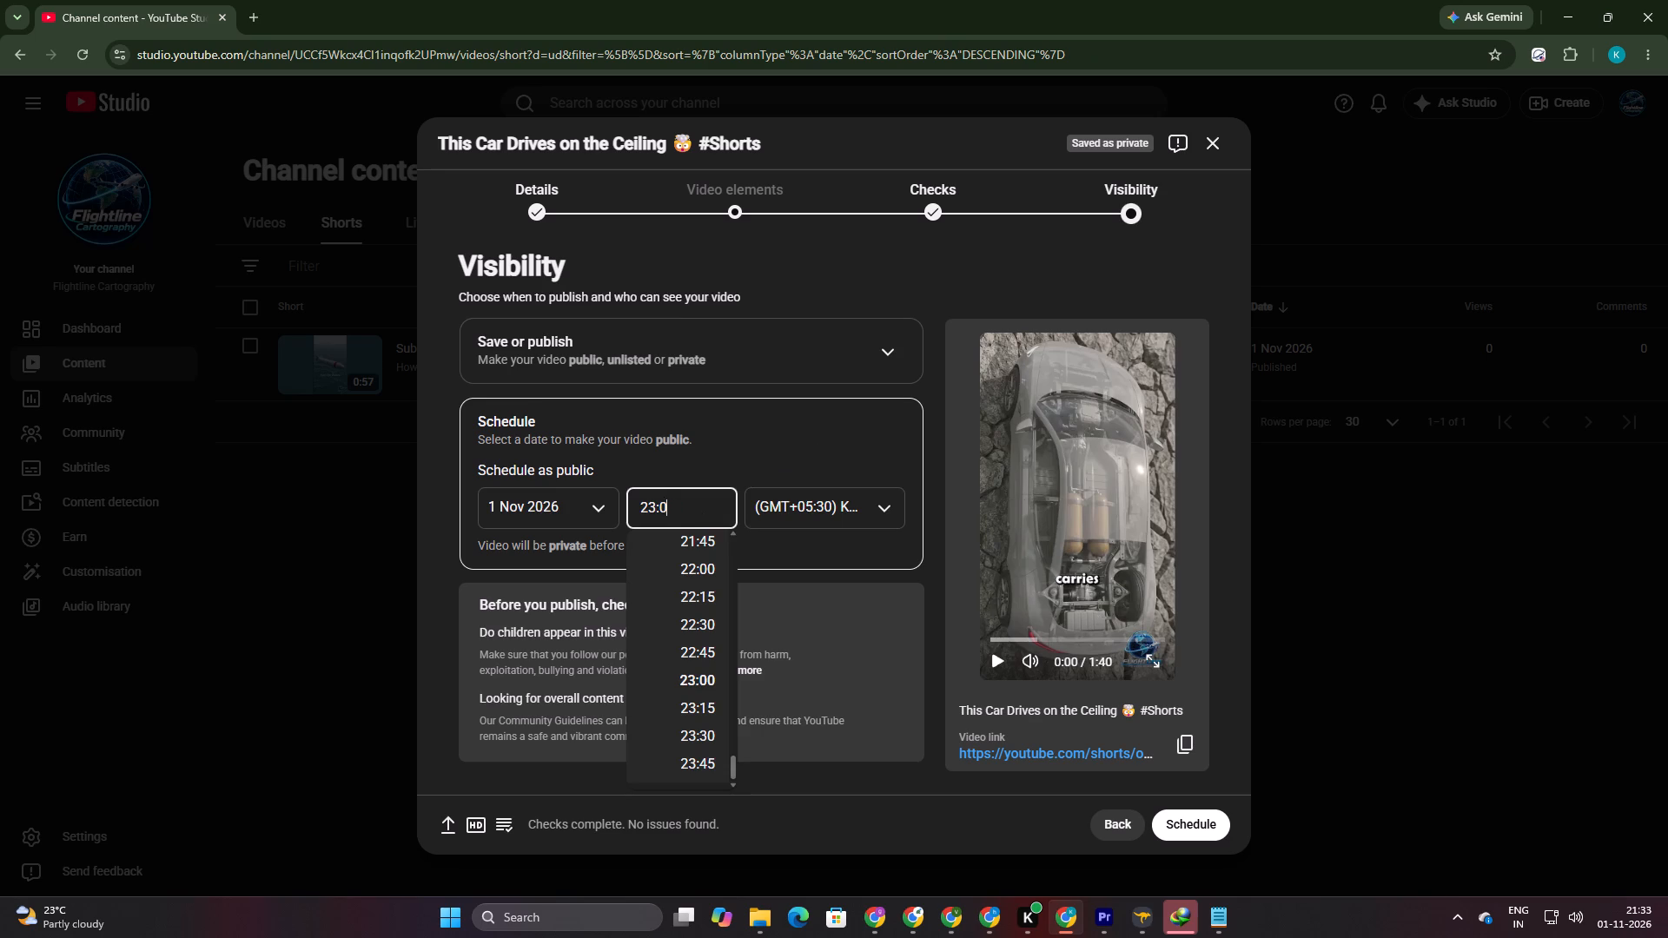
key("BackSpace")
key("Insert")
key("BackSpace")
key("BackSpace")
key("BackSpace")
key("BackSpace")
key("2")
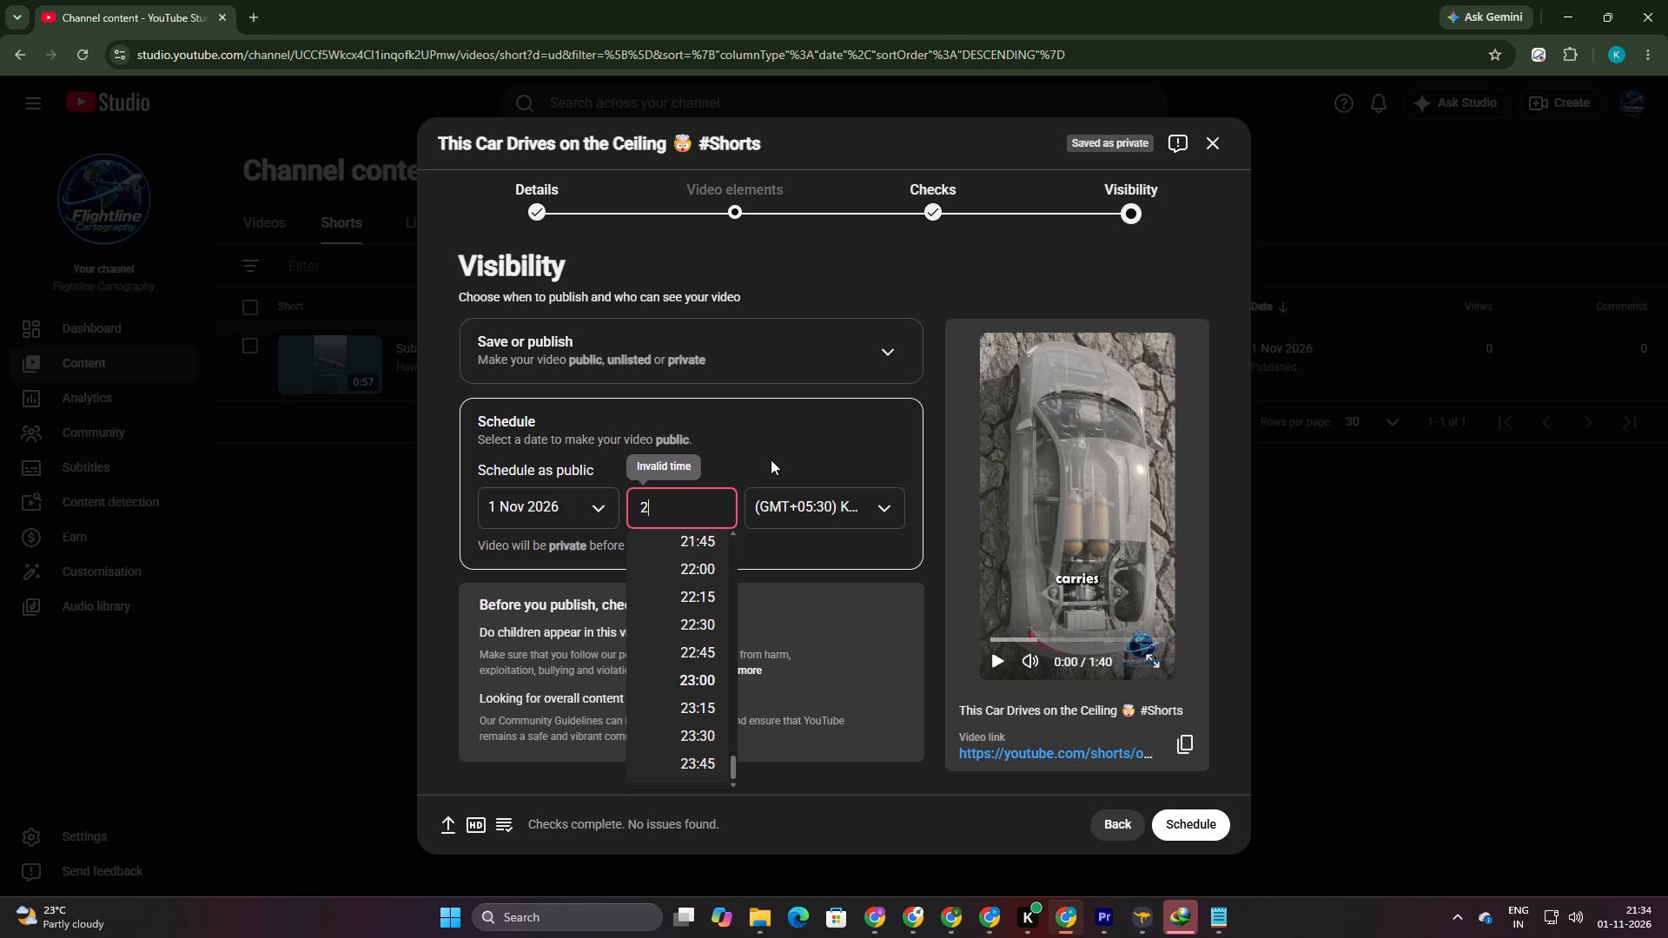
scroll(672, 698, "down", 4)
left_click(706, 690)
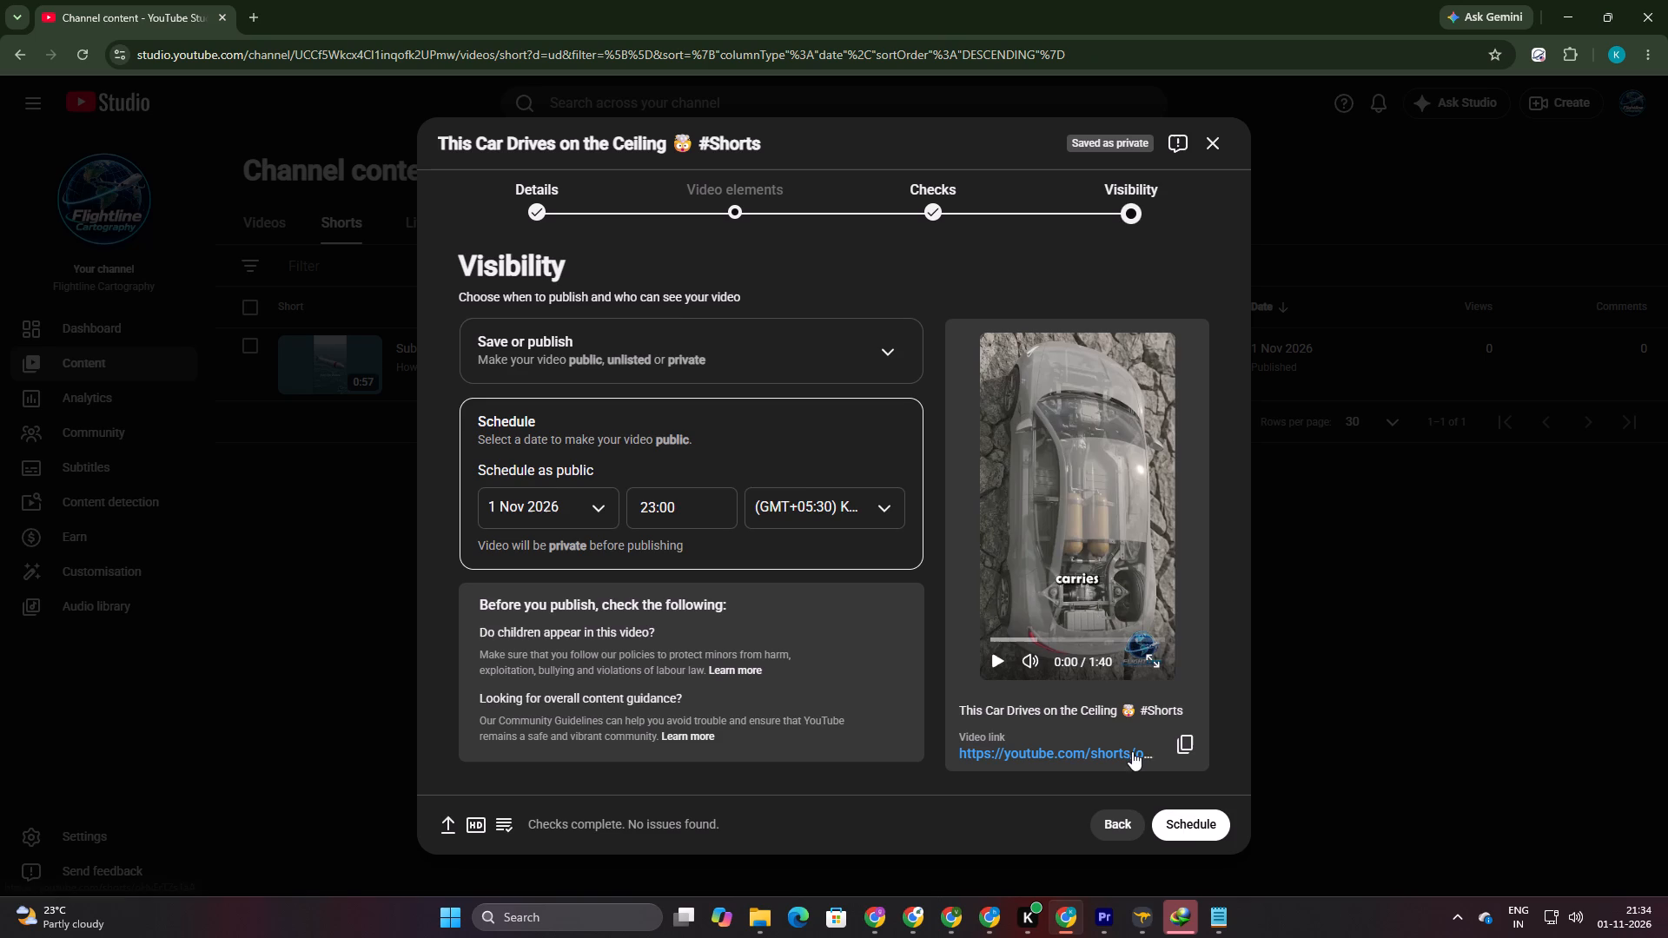
Submit the Short for scheduled public release with the chosen date, time and time zone.
left_click(1193, 825)
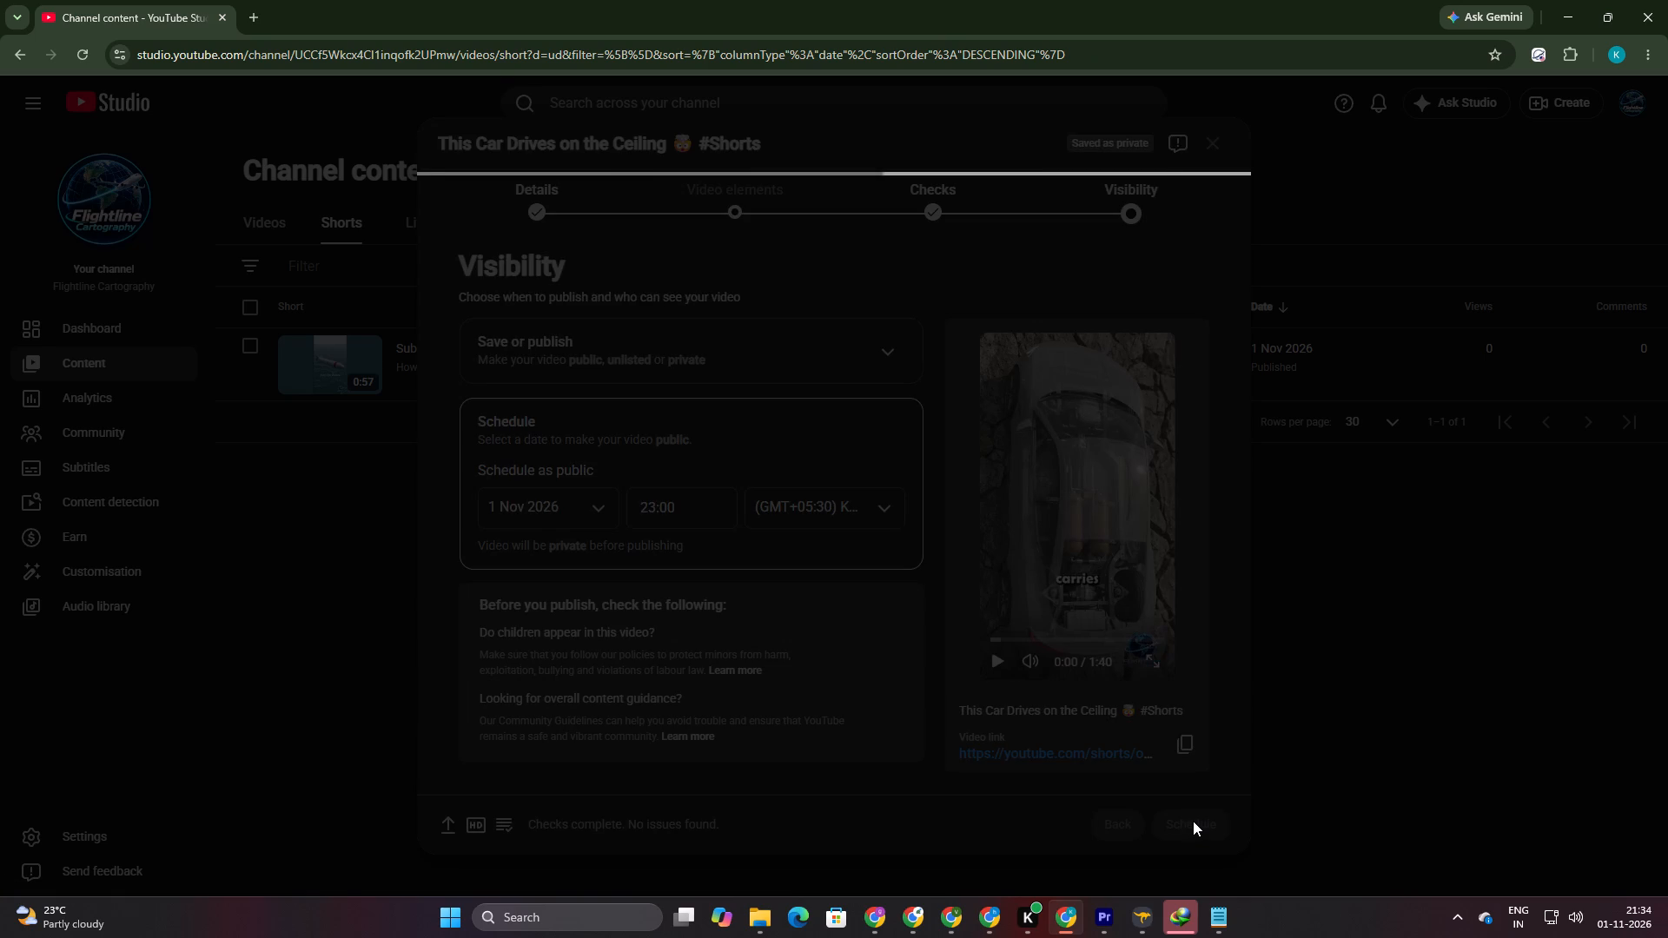
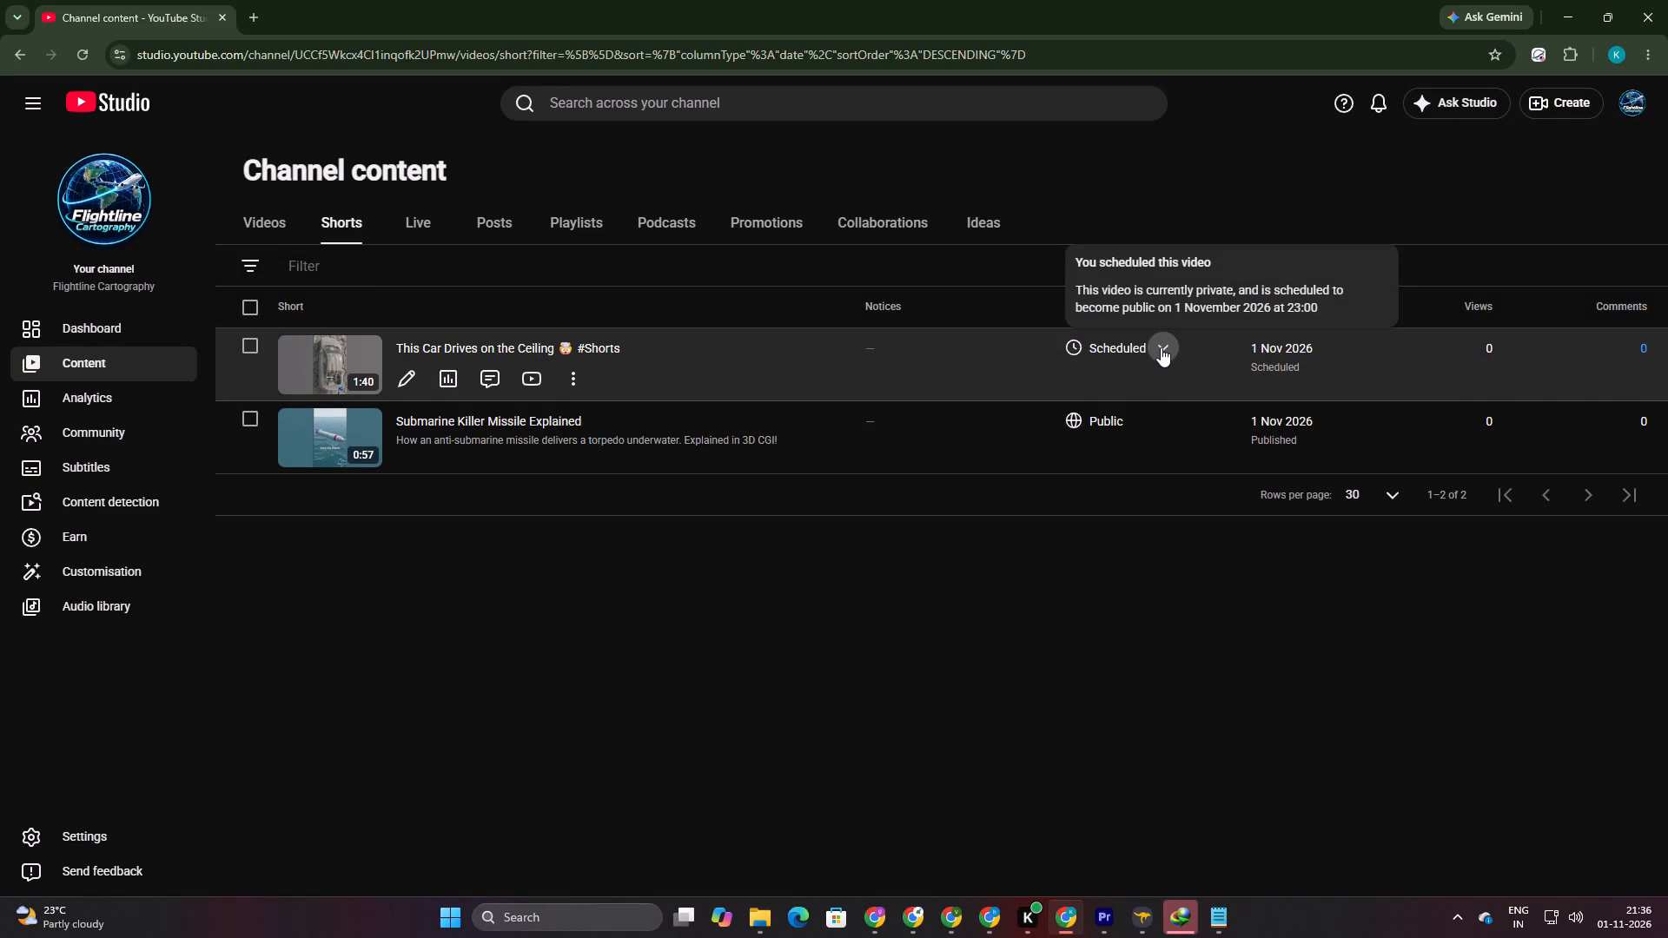
Put the computer to sleep from the Windows power options.
left_click(447, 913)
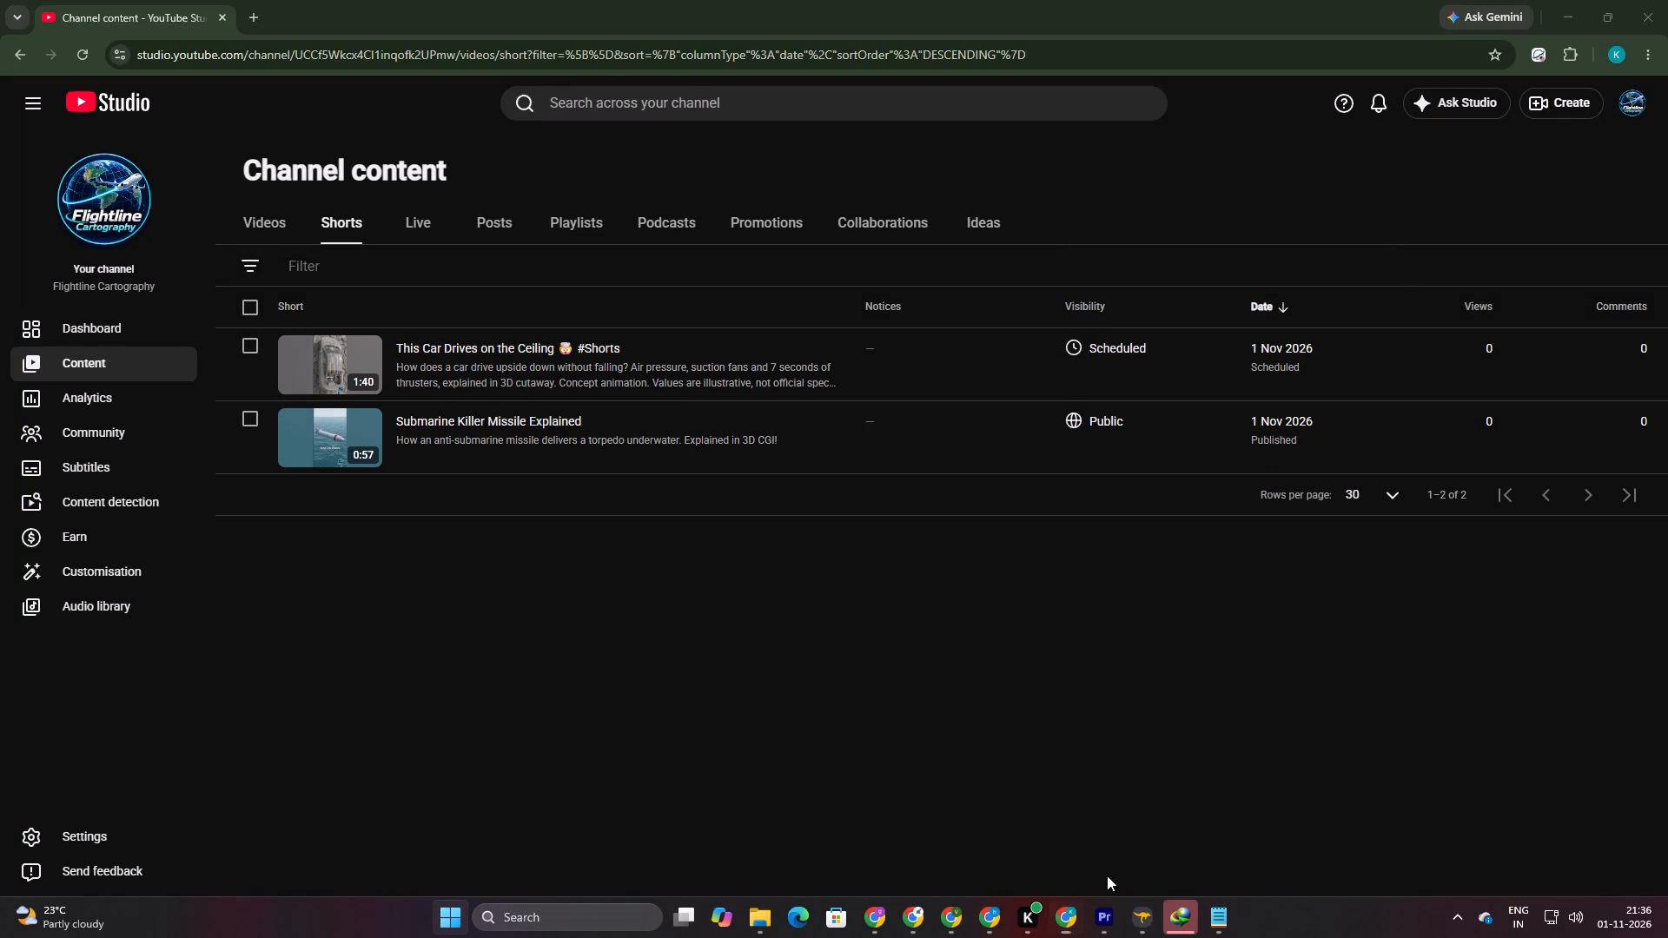
left_click(1130, 846)
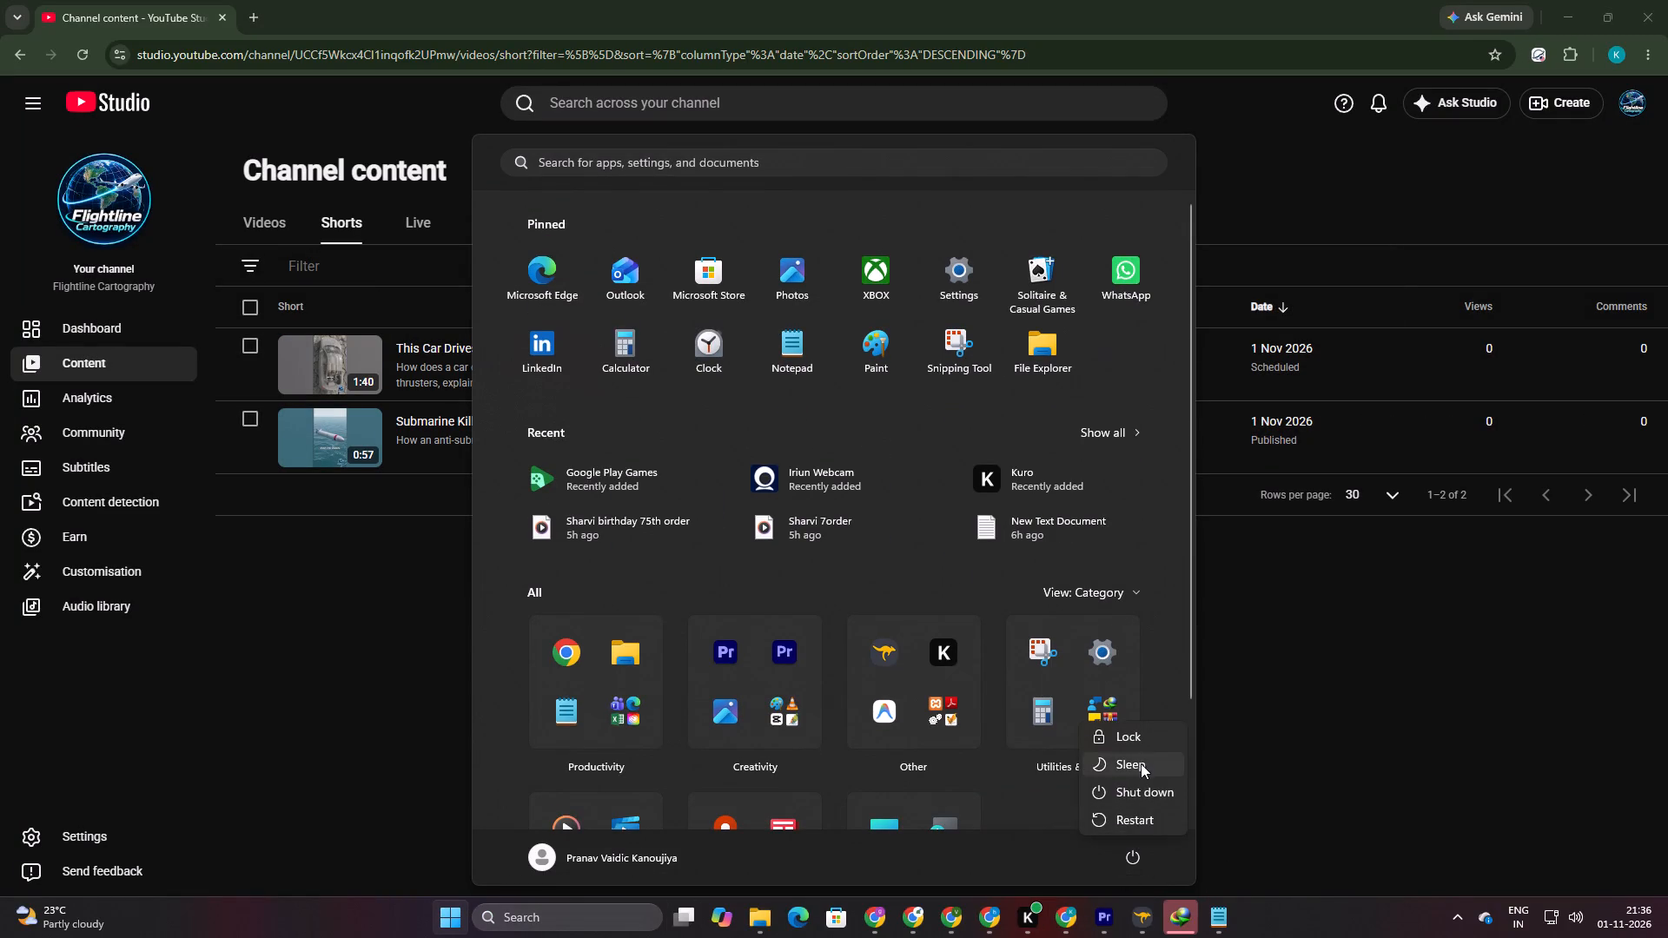
left_click(1142, 760)
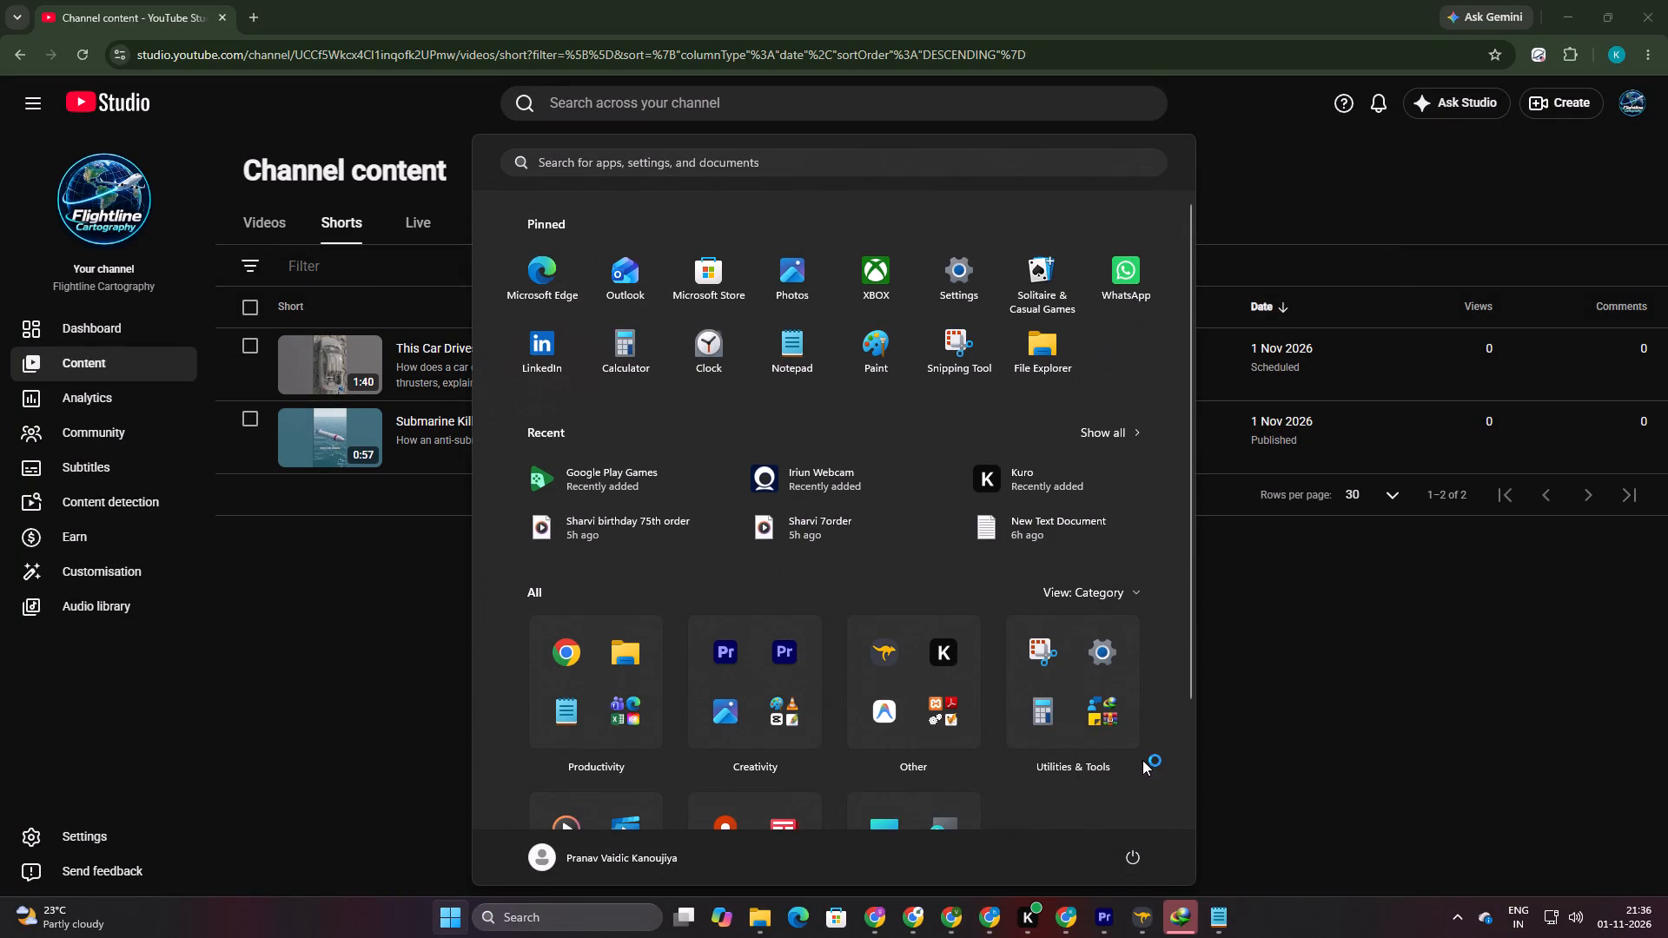